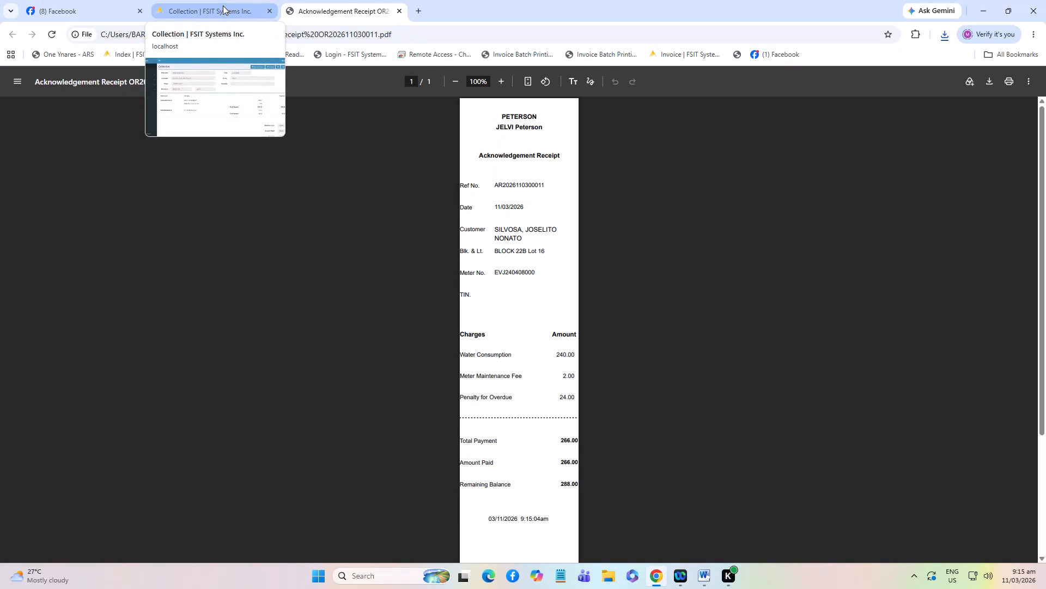
pyautogui.click(223, 5)
pyautogui.click(802, 123)
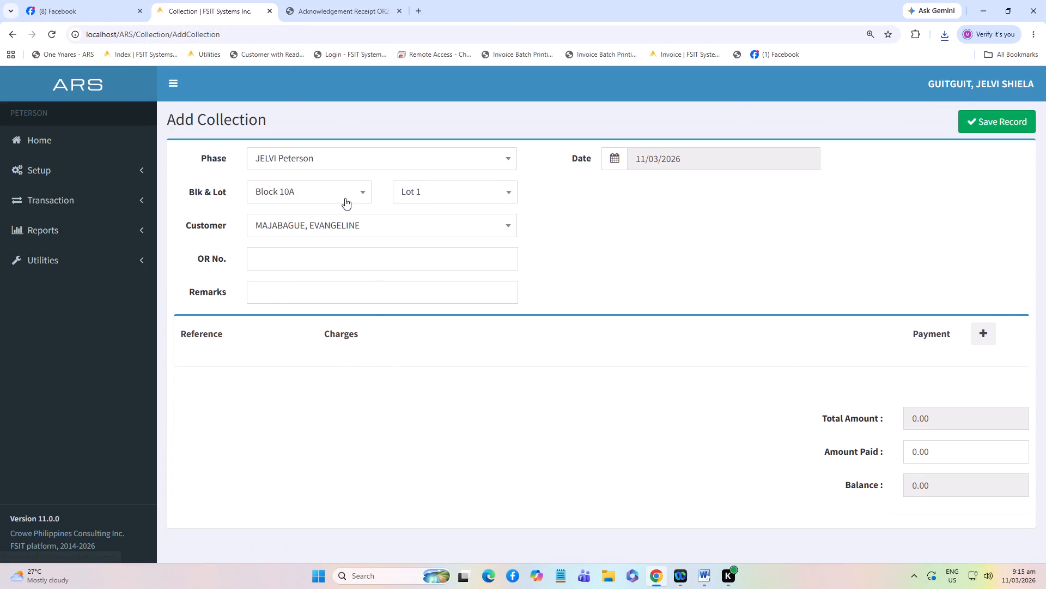
pyautogui.click(345, 197)
pyautogui.write('20')
pyautogui.moveTo(349, 267); pyautogui.dragTo(355, 262)
pyautogui.click(435, 200)
pyautogui.write('14')
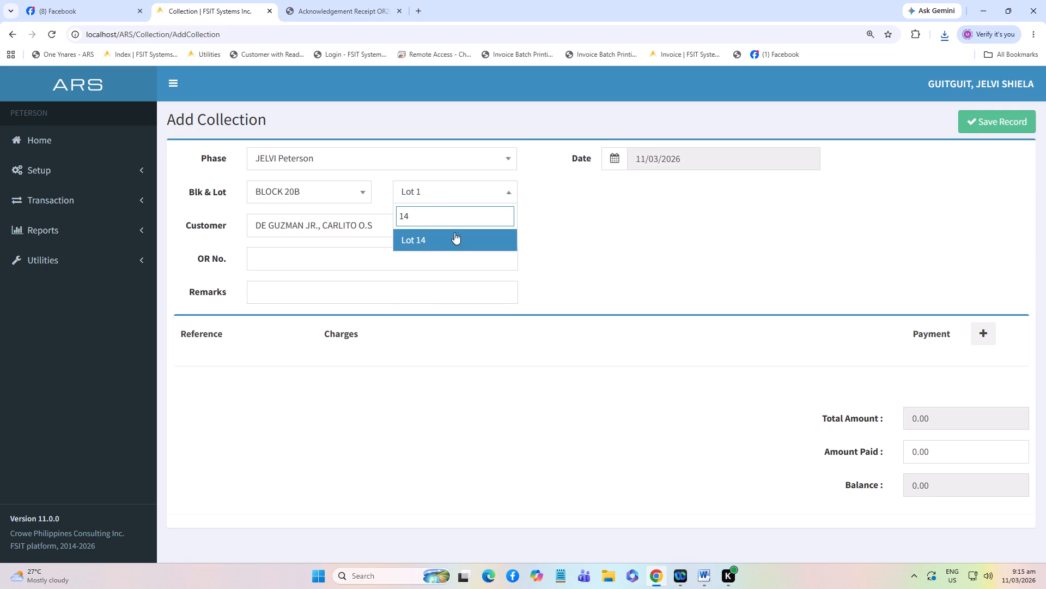
pyautogui.click(454, 232)
pyautogui.click(445, 260)
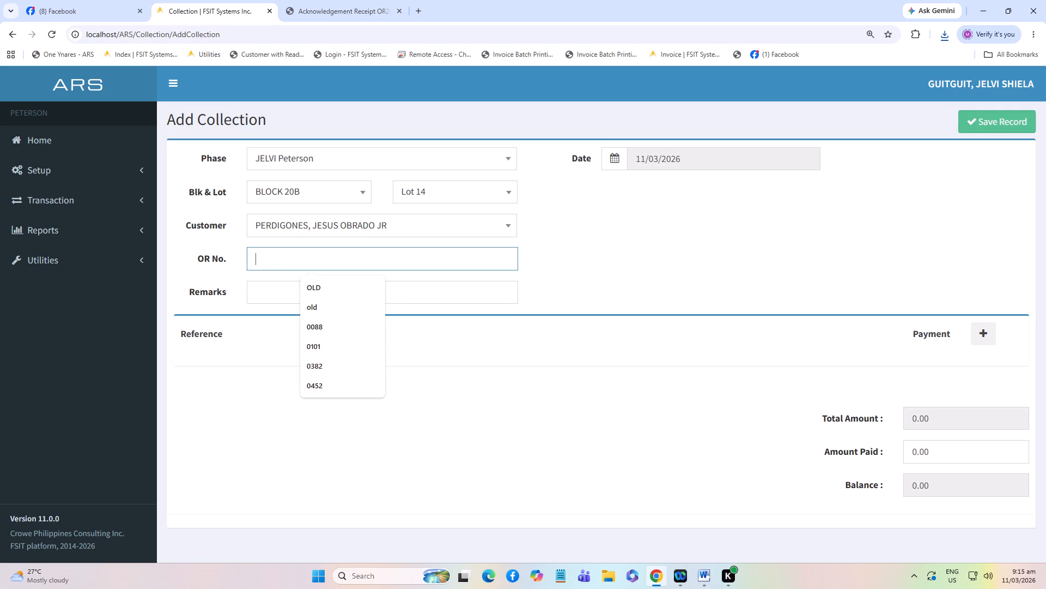
pyautogui.write('2491-A')
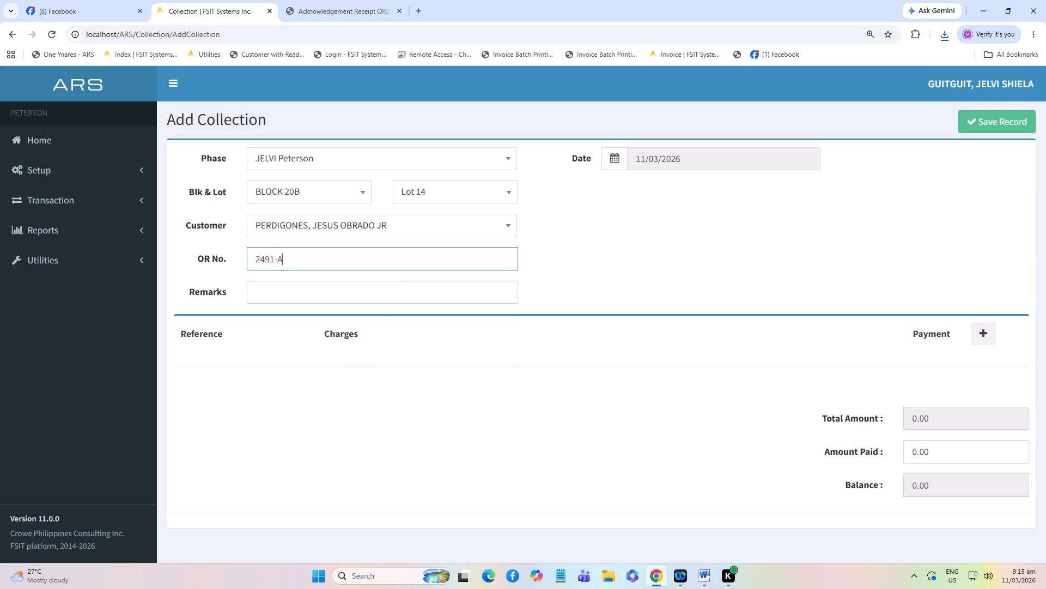
pyautogui.click(982, 333)
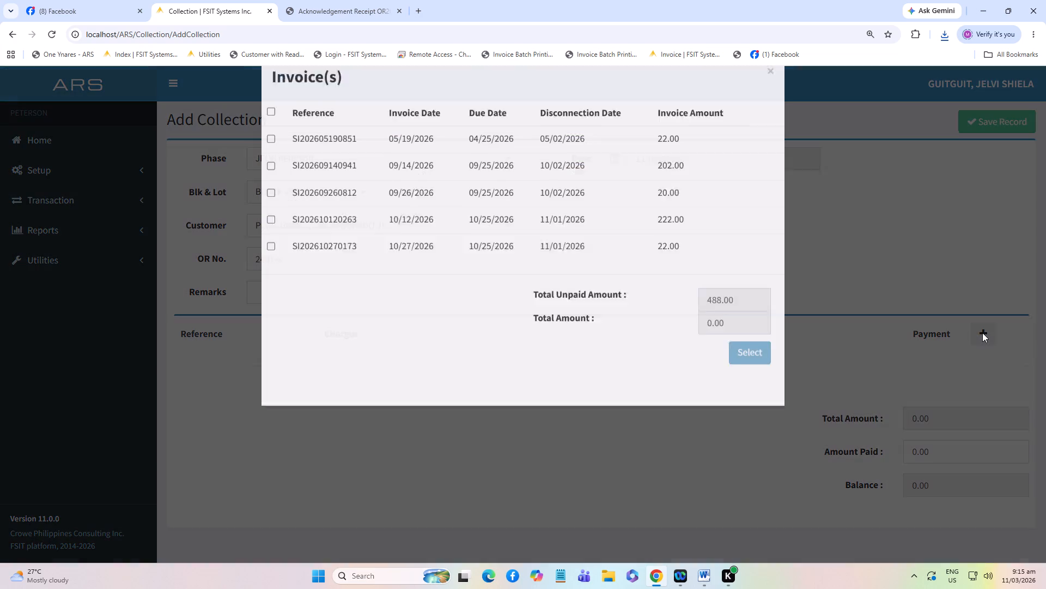
pyautogui.click(983, 285)
pyautogui.click(983, 333)
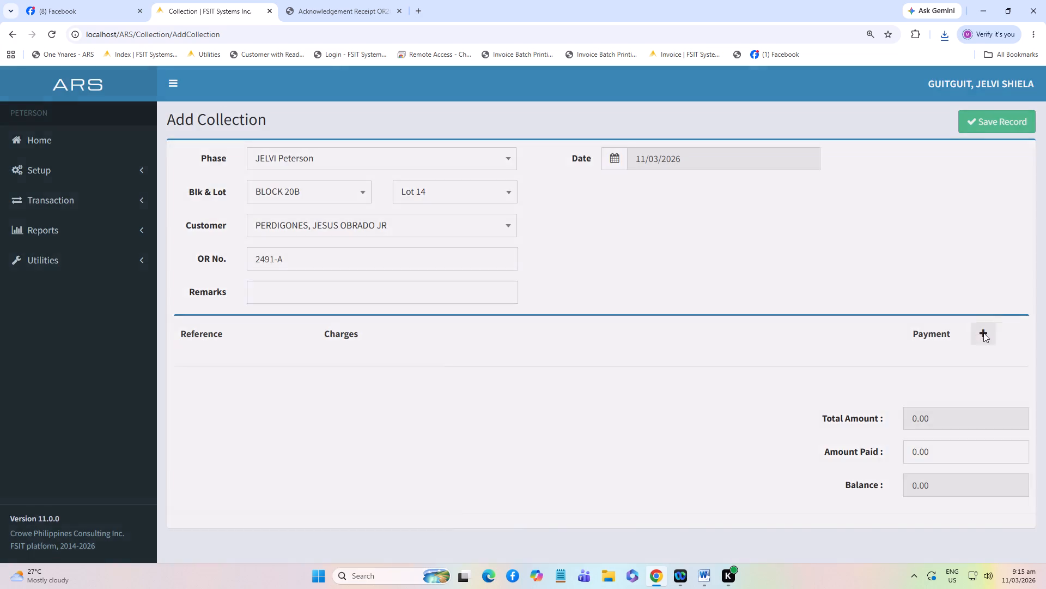
pyautogui.scroll(3, 651, 335)
pyautogui.click(272, 198)
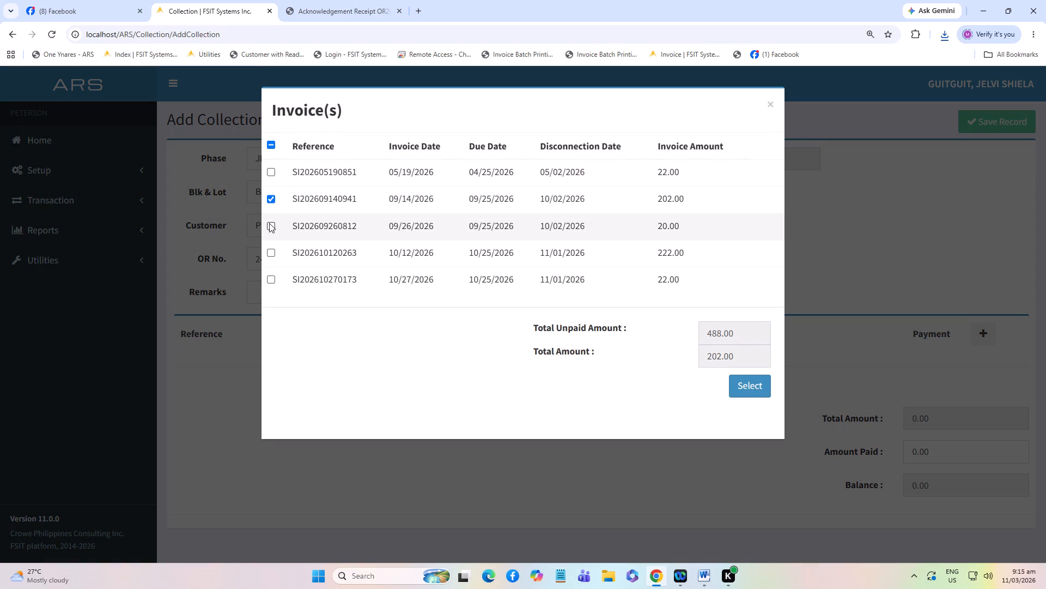
pyautogui.click(272, 224)
pyautogui.click(755, 383)
# Set the amount paid to 222 and save the collection record for OR number 2491-A.
pyautogui.scroll(-3, 923, 377)
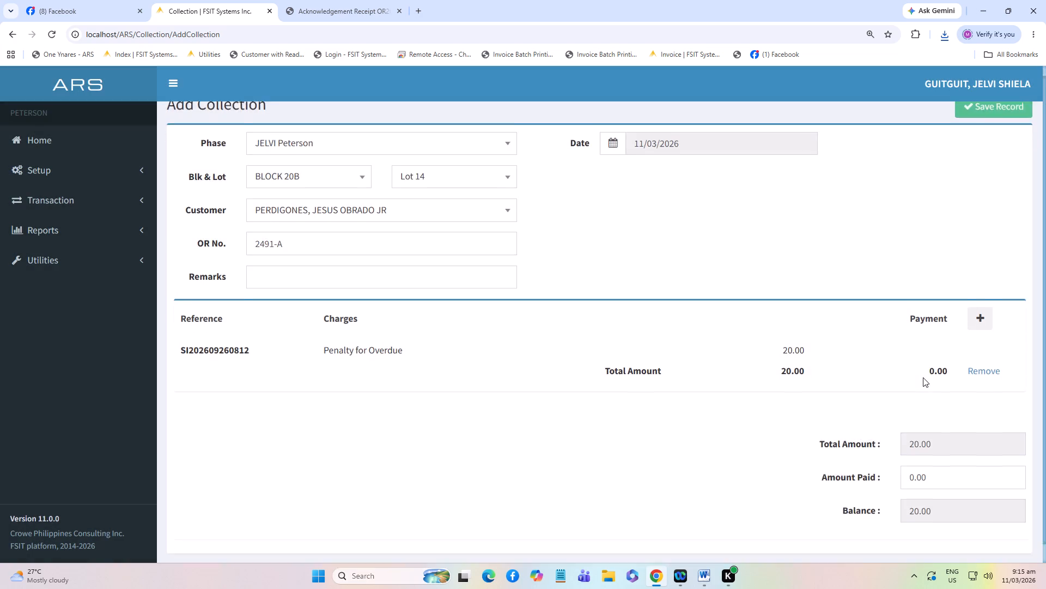
pyautogui.scroll(-13, 923, 377)
pyautogui.moveTo(942, 462); pyautogui.dragTo(859, 466)
pyautogui.write('222')
pyautogui.scroll(6, 995, 277)
pyautogui.click(998, 127)
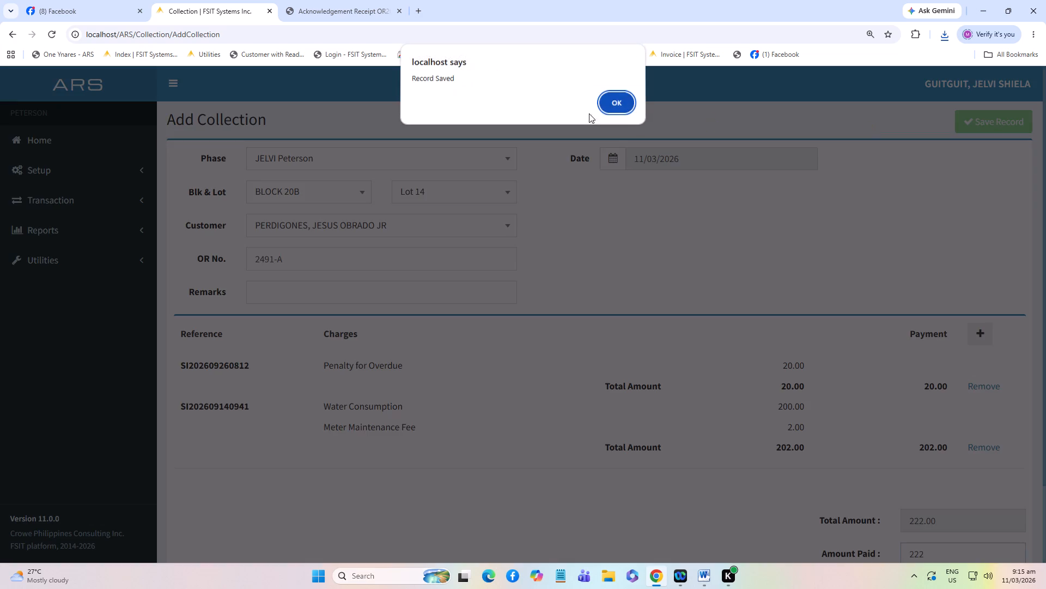
pyautogui.click(607, 106)
# Generate the vertical acknowledgement receipt for collection 2491-A, open the downloaded PDF and print it.
pyautogui.click(846, 120)
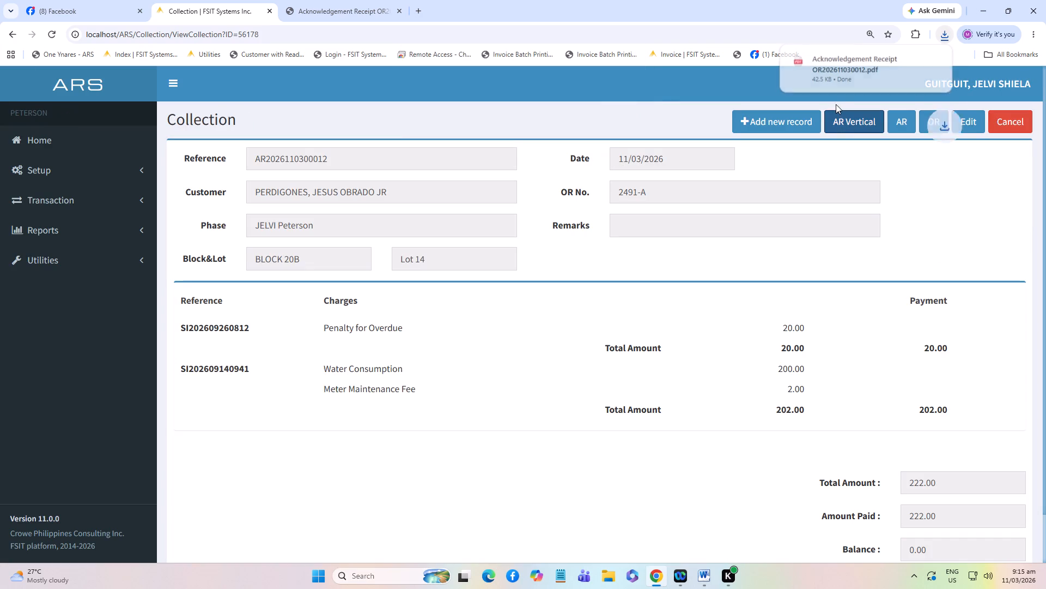
pyautogui.click(825, 86)
pyautogui.hotkey('ctrl', 'p')
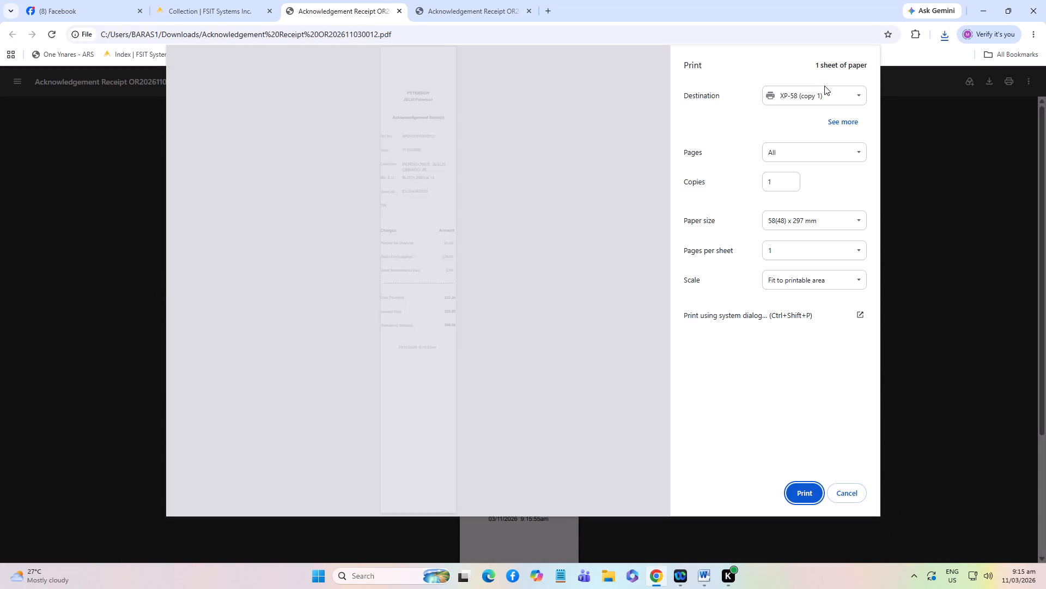
pyautogui.click(807, 489)
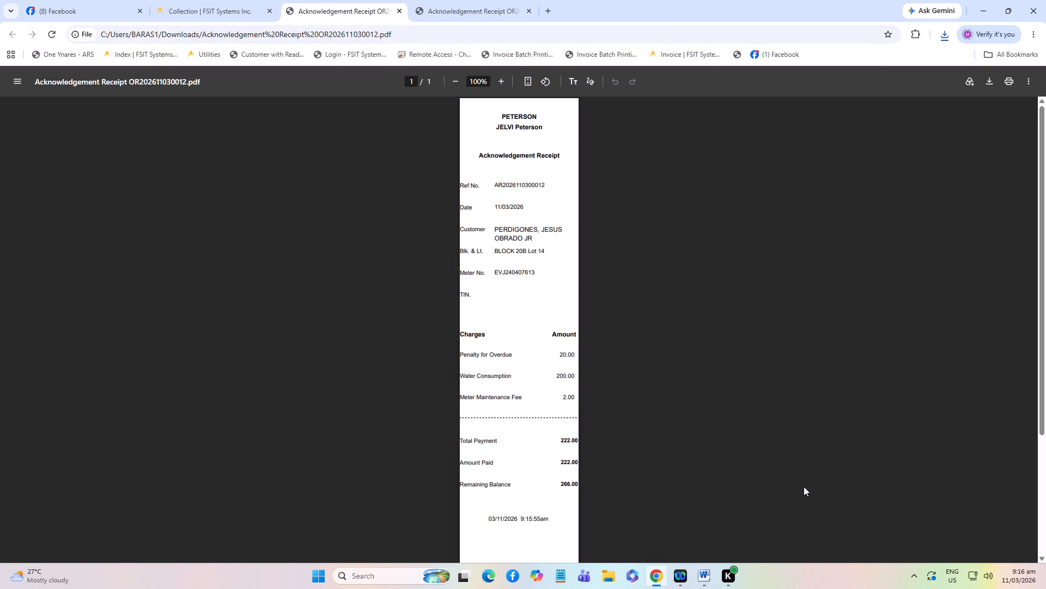
pyautogui.click(212, 10)
pyautogui.click(769, 121)
pyautogui.click(334, 202)
pyautogui.write('18')
pyautogui.click(350, 257)
pyautogui.click(434, 191)
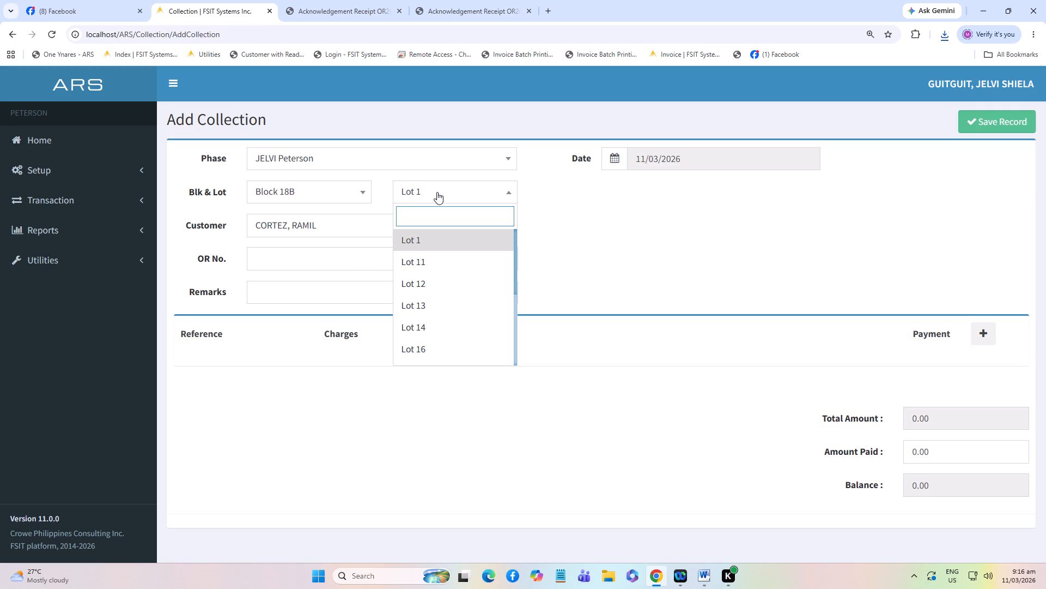
pyautogui.press('4')
pyautogui.click(446, 259)
pyautogui.click(378, 263)
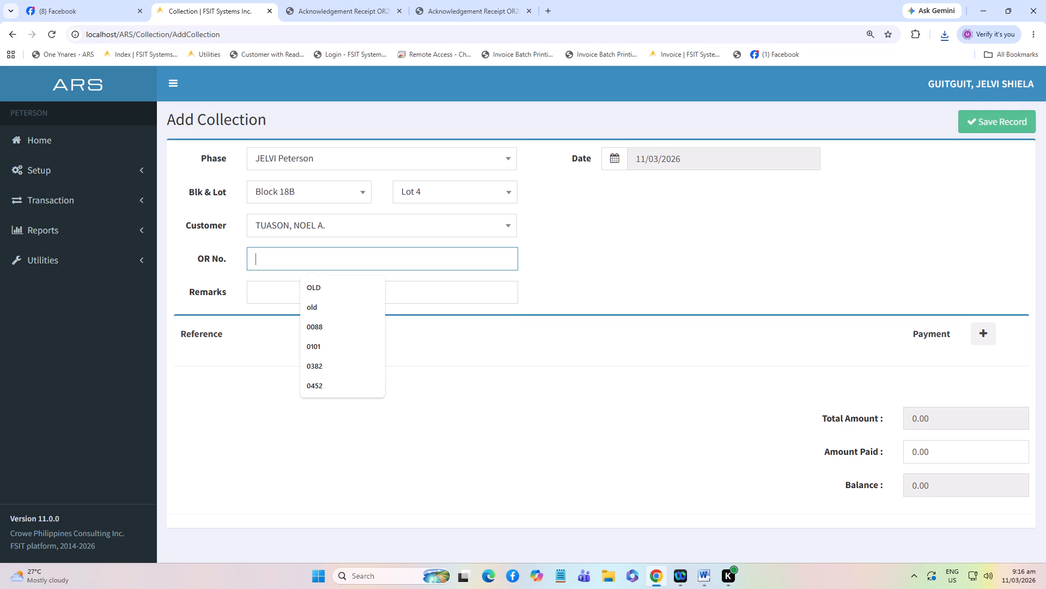
pyautogui.write('2492-A')
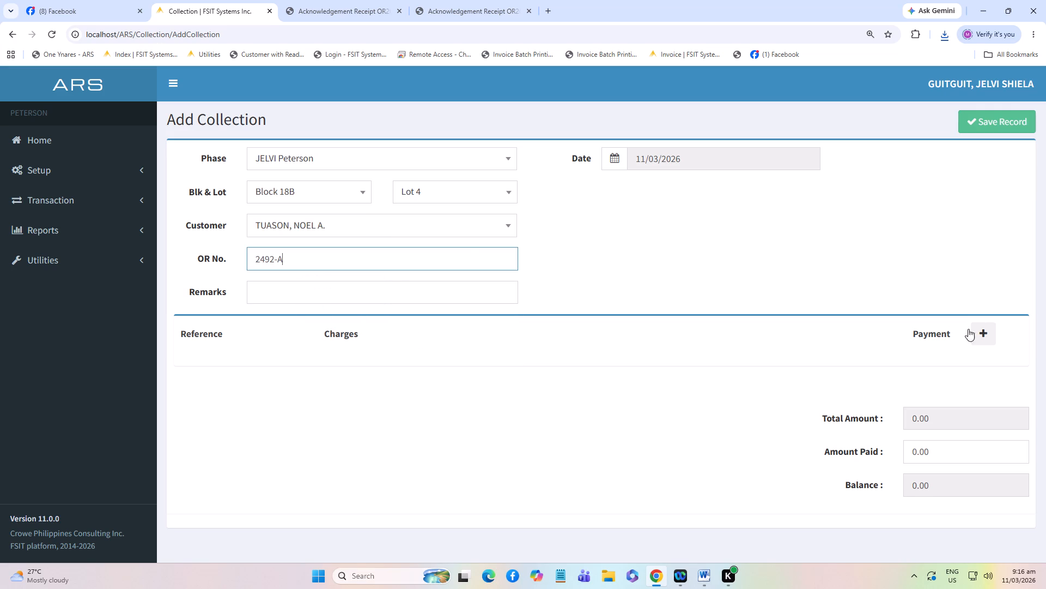
pyautogui.click(983, 338)
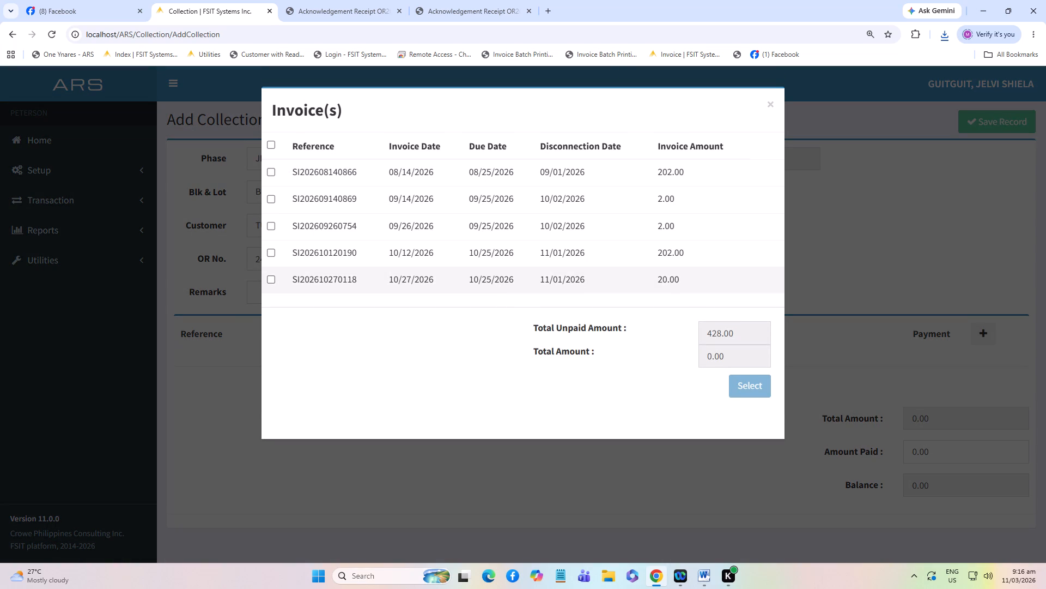
pyautogui.click(272, 253)
pyautogui.click(272, 279)
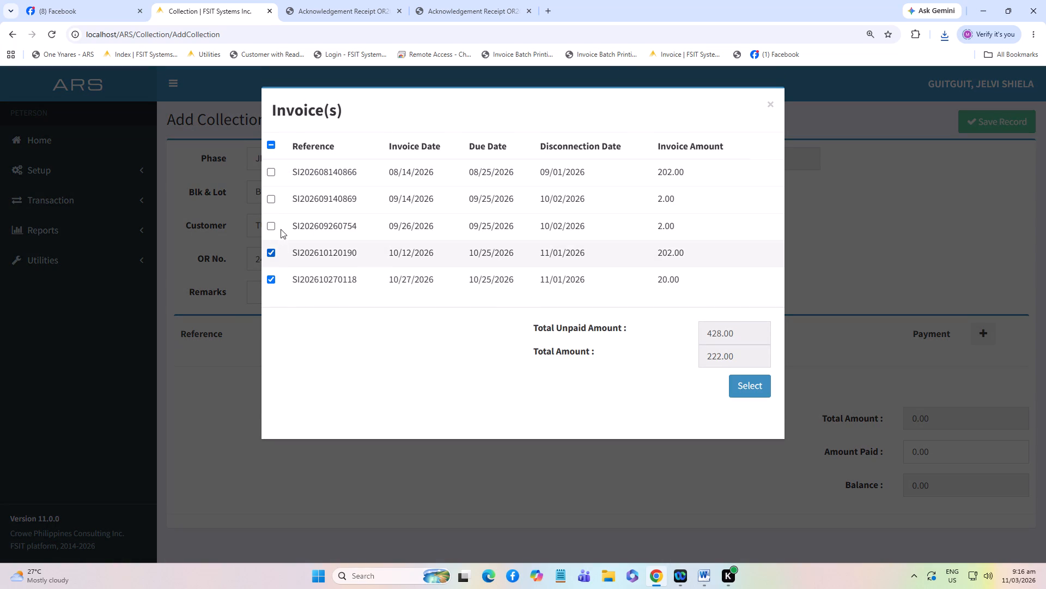
pyautogui.click(272, 225)
pyautogui.click(270, 195)
pyautogui.click(757, 388)
pyautogui.scroll(-20, 1001, 429)
pyautogui.scroll(-7, 1001, 429)
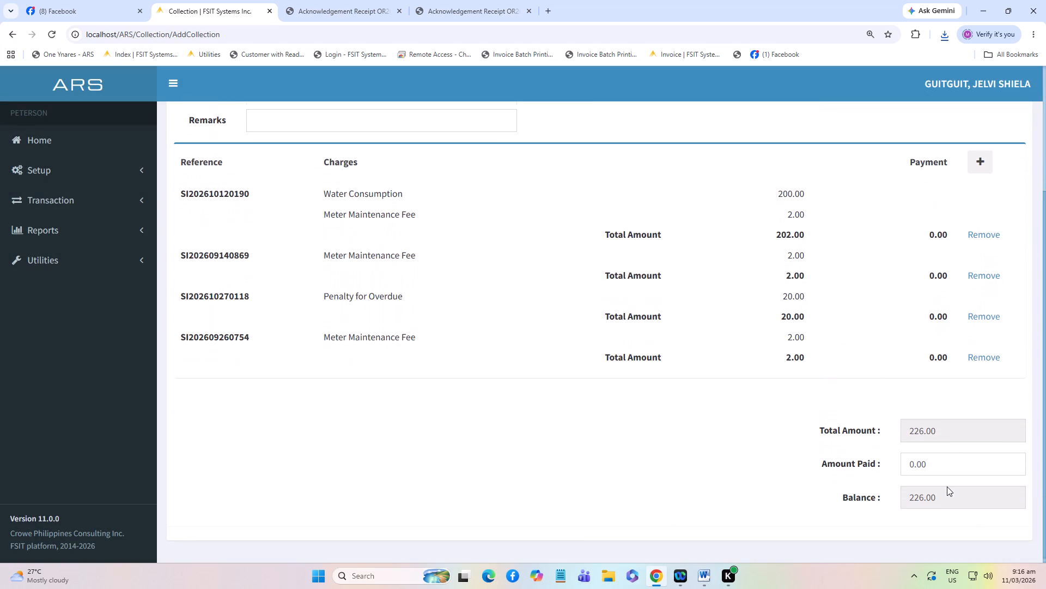
pyautogui.scroll(-9, 947, 486)
pyautogui.moveTo(943, 465); pyautogui.dragTo(852, 467)
pyautogui.write('226')
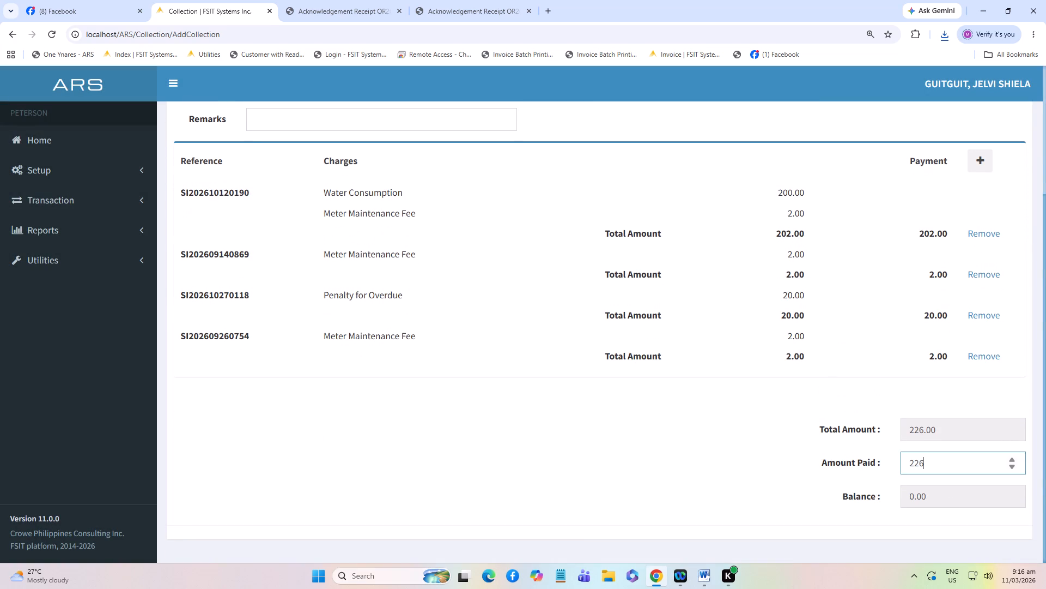
pyautogui.scroll(7, 894, 236)
pyautogui.click(1005, 128)
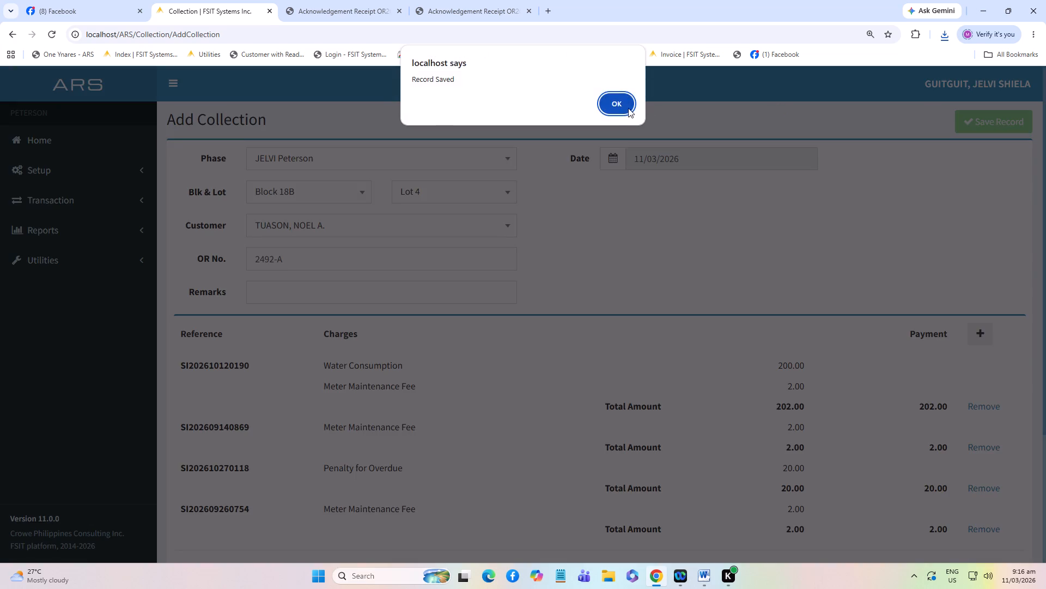
pyautogui.click(625, 104)
# Generate the vertical acknowledgement receipt for collection 2492-A, open the downloaded PDF and print it.
pyautogui.click(852, 123)
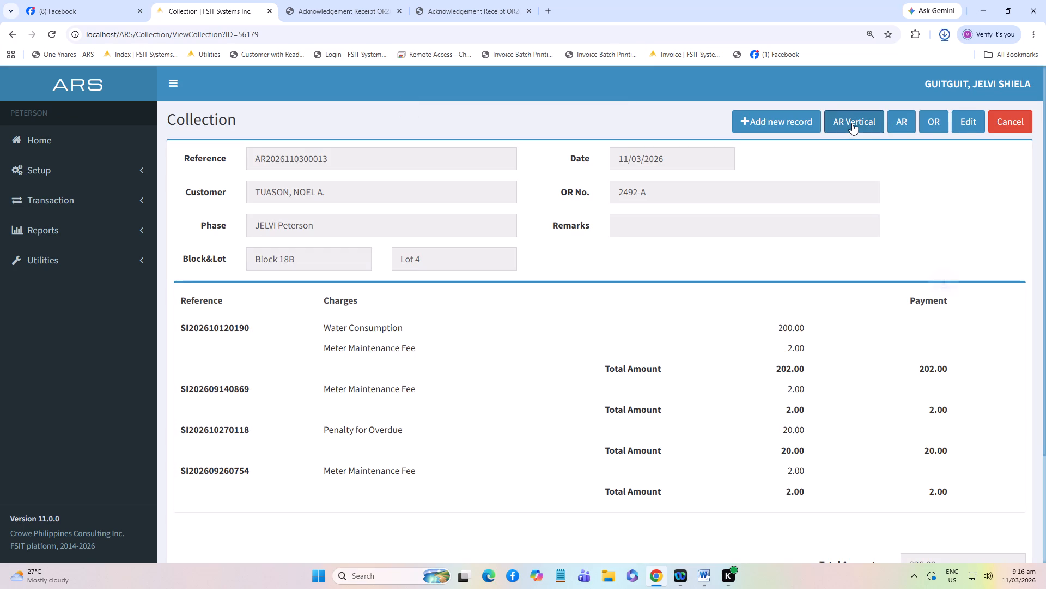
pyautogui.click(810, 75)
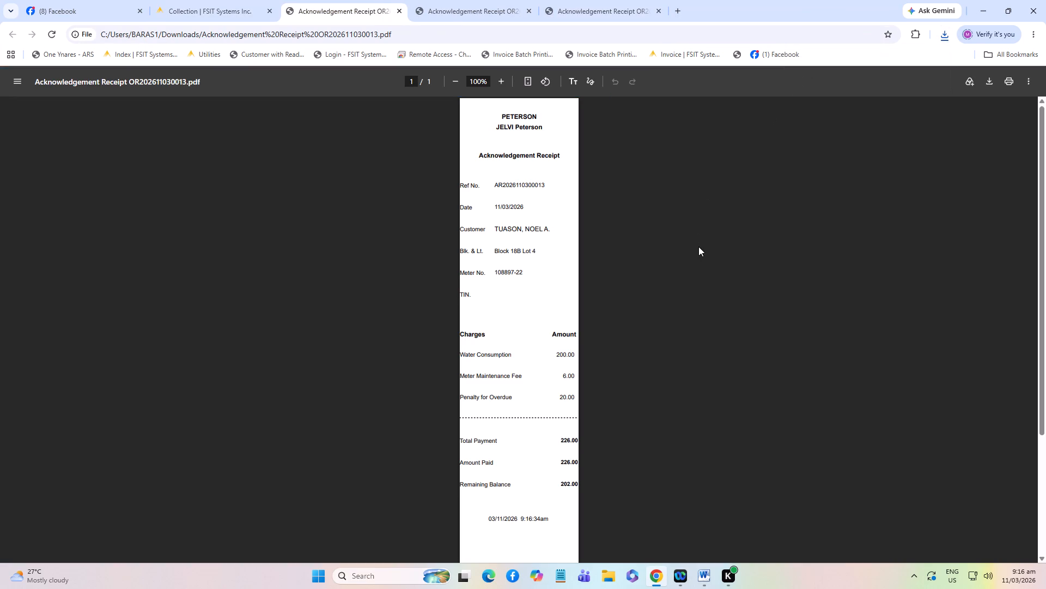
pyautogui.hotkey('ctrl', 'p')
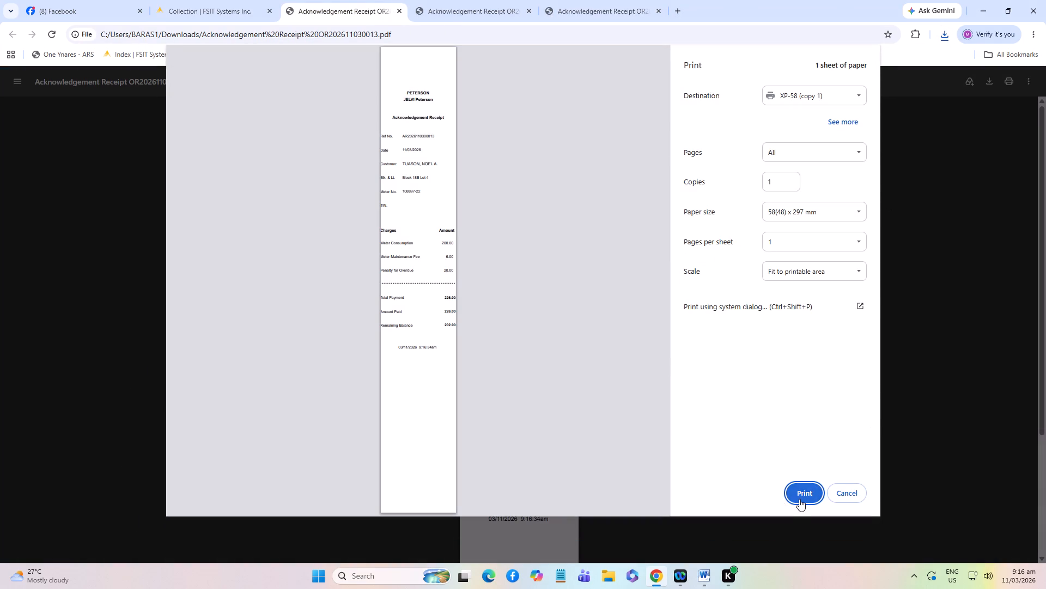
pyautogui.click(800, 498)
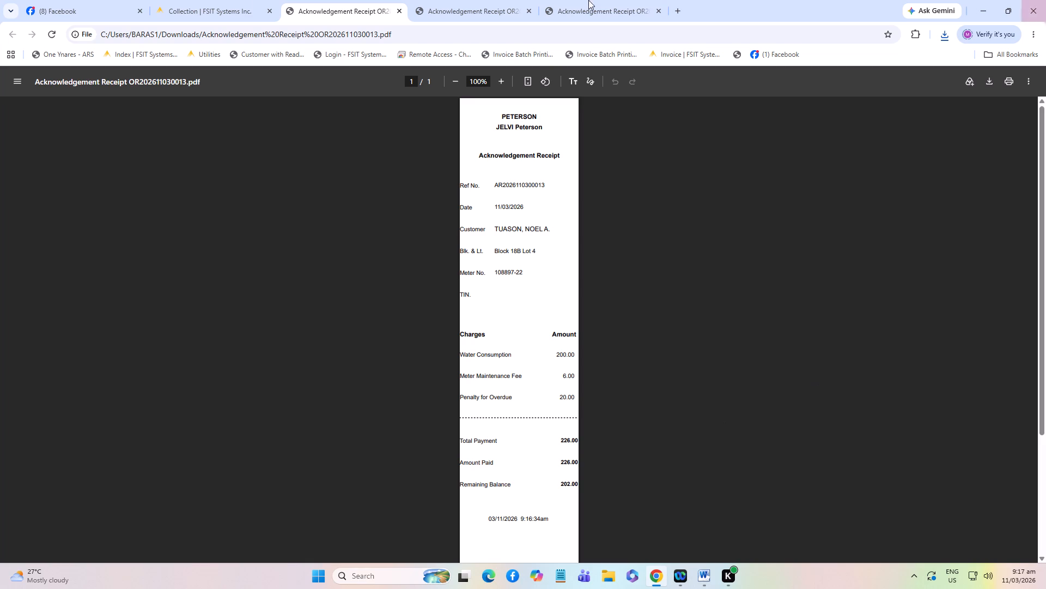
pyautogui.click(200, 11)
pyautogui.click(760, 122)
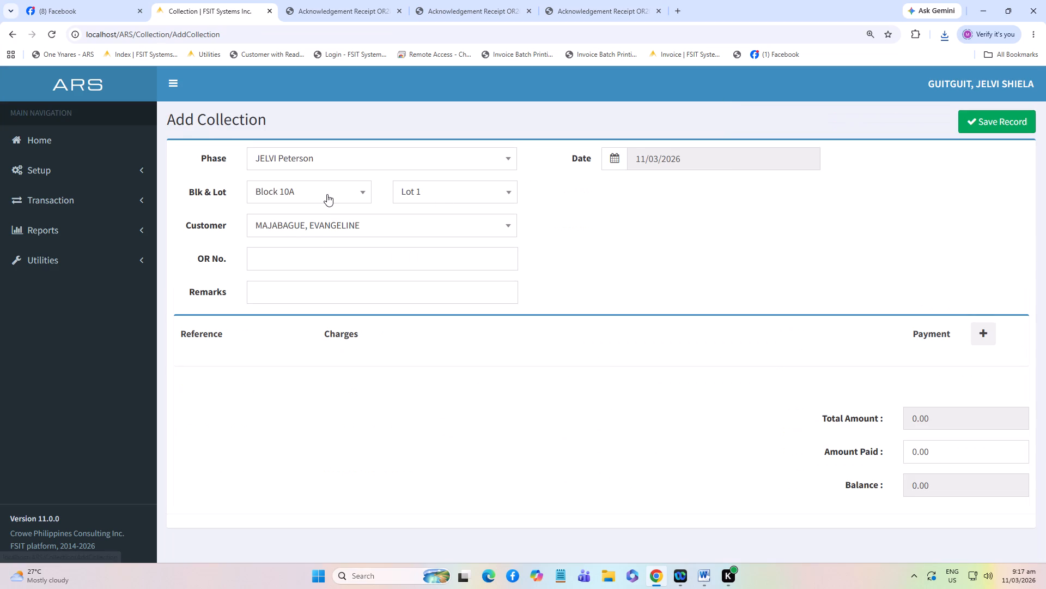
pyautogui.click(327, 194)
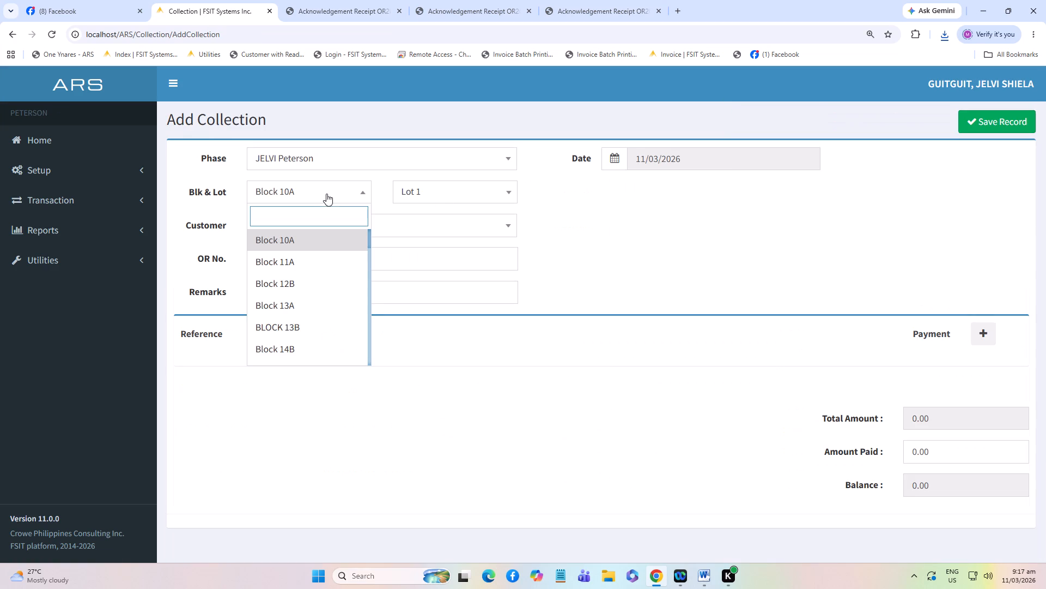
pyautogui.write('23')
pyautogui.moveTo(339, 237); pyautogui.dragTo(344, 236)
pyautogui.click(445, 179)
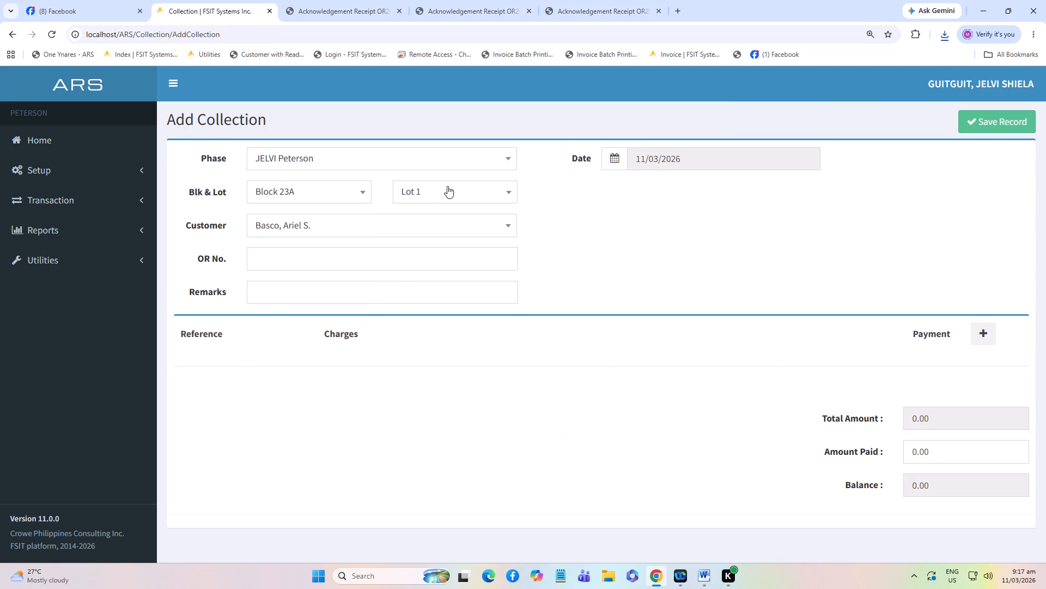
pyautogui.click(447, 186)
pyautogui.write('36')
pyautogui.click(461, 241)
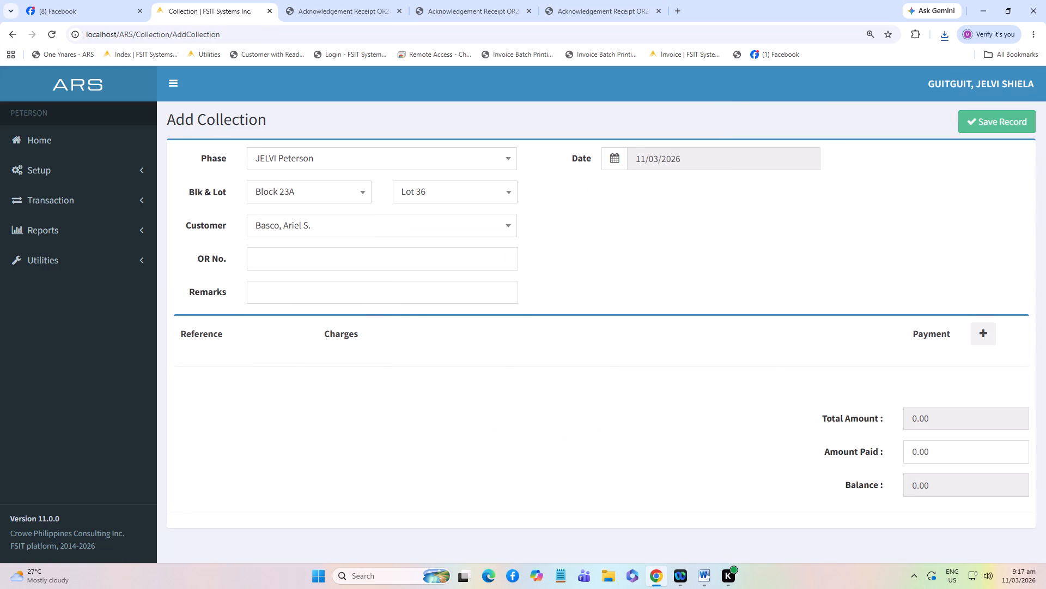
pyautogui.click(455, 253)
pyautogui.write('2493-A')
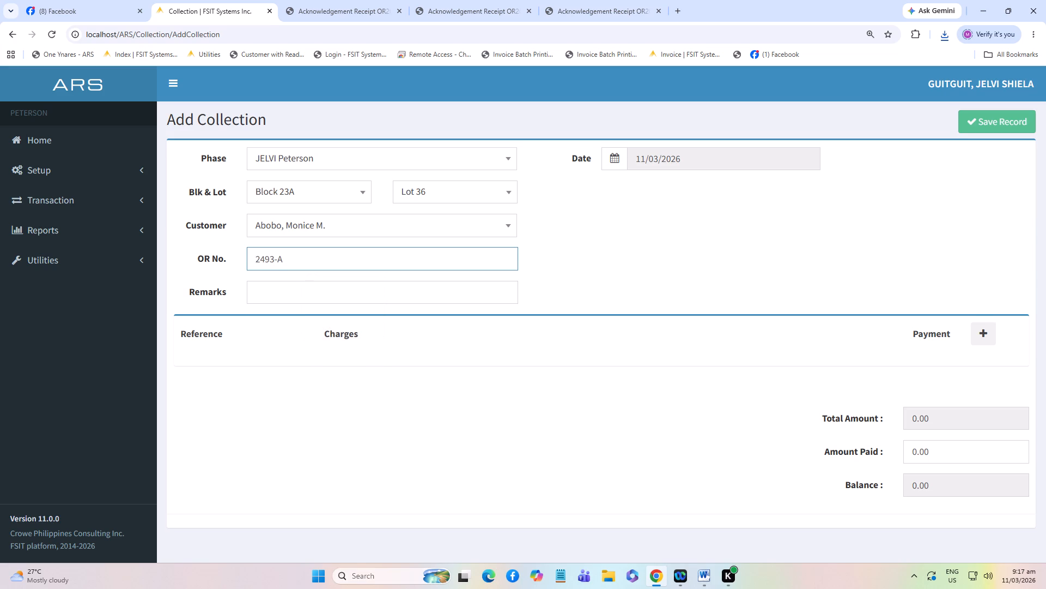
pyautogui.click(985, 334)
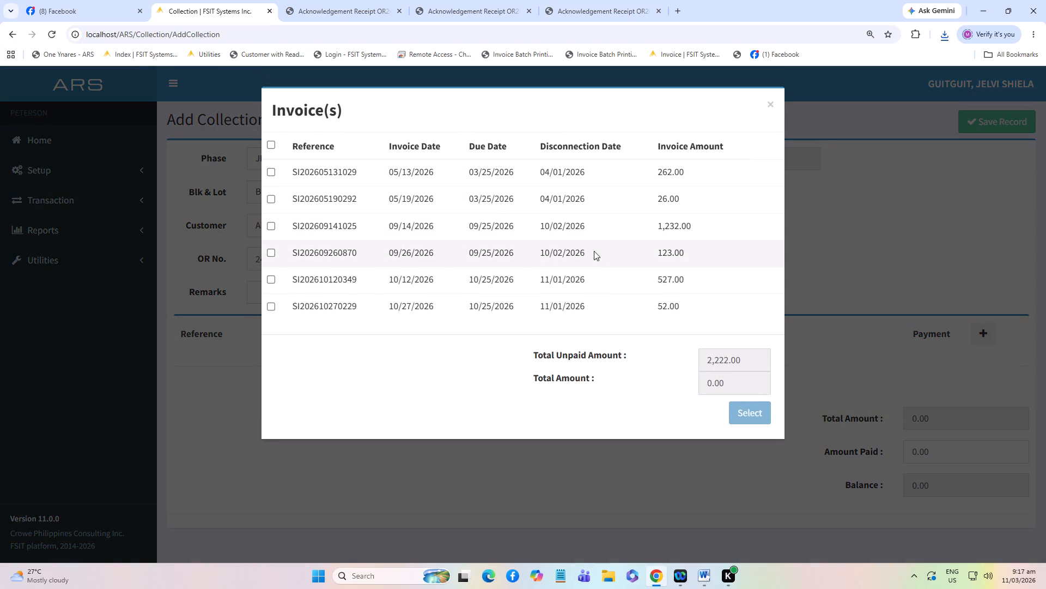
pyautogui.click(268, 226)
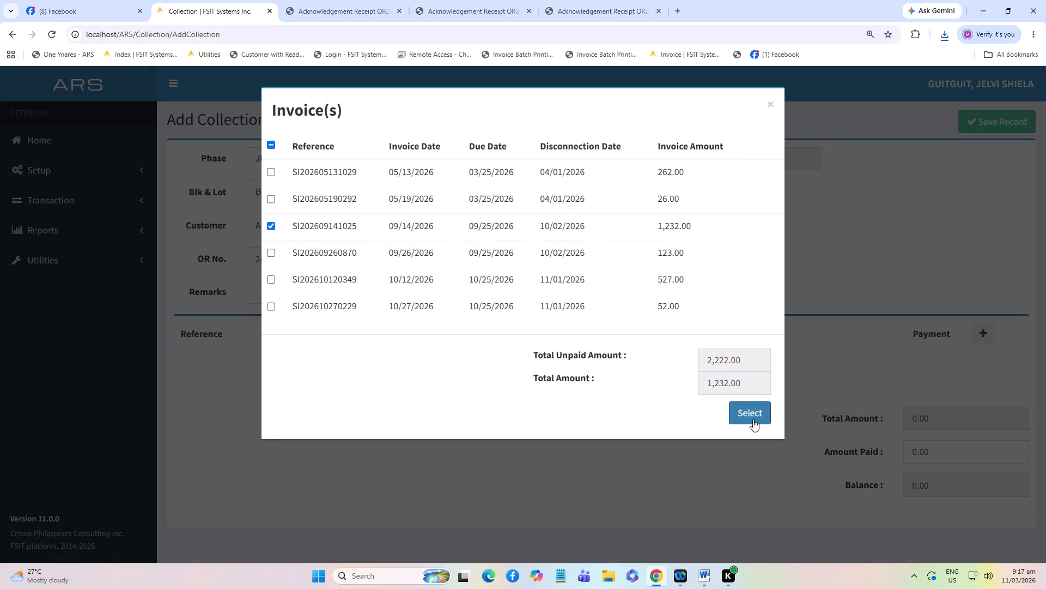
pyautogui.click(753, 417)
# Set the amount paid to 1000 and save the collection record for OR number 2493-A.
pyautogui.scroll(-12, 968, 501)
pyautogui.moveTo(944, 464); pyautogui.dragTo(836, 466)
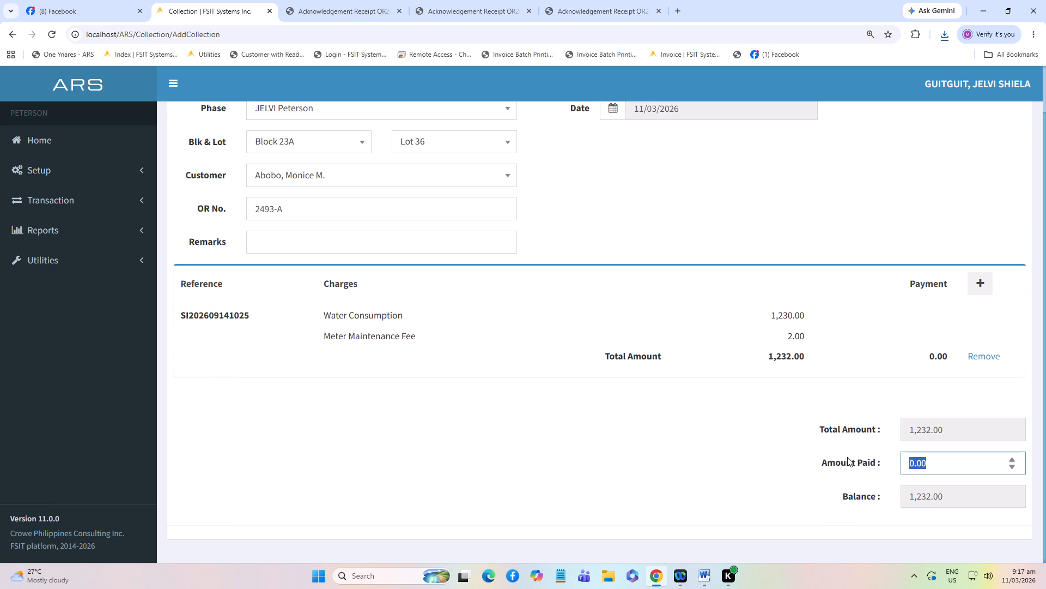
pyautogui.write('1000')
pyautogui.scroll(7, 919, 335)
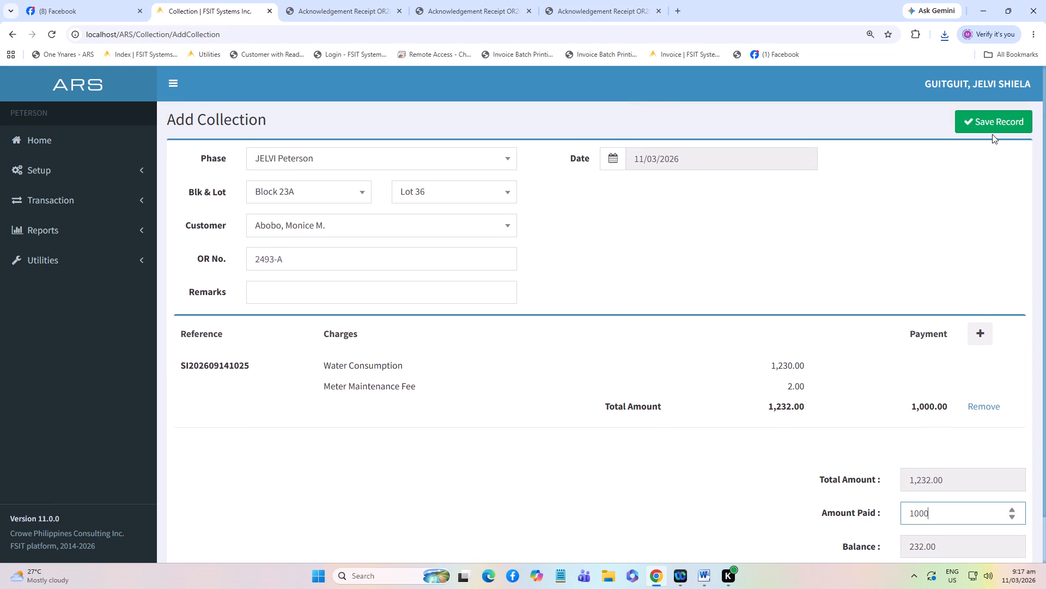
pyautogui.click(992, 126)
pyautogui.click(615, 104)
# Generate the vertical acknowledgement receipt for collection 2493-A, open the downloaded PDF and print it.
pyautogui.click(856, 127)
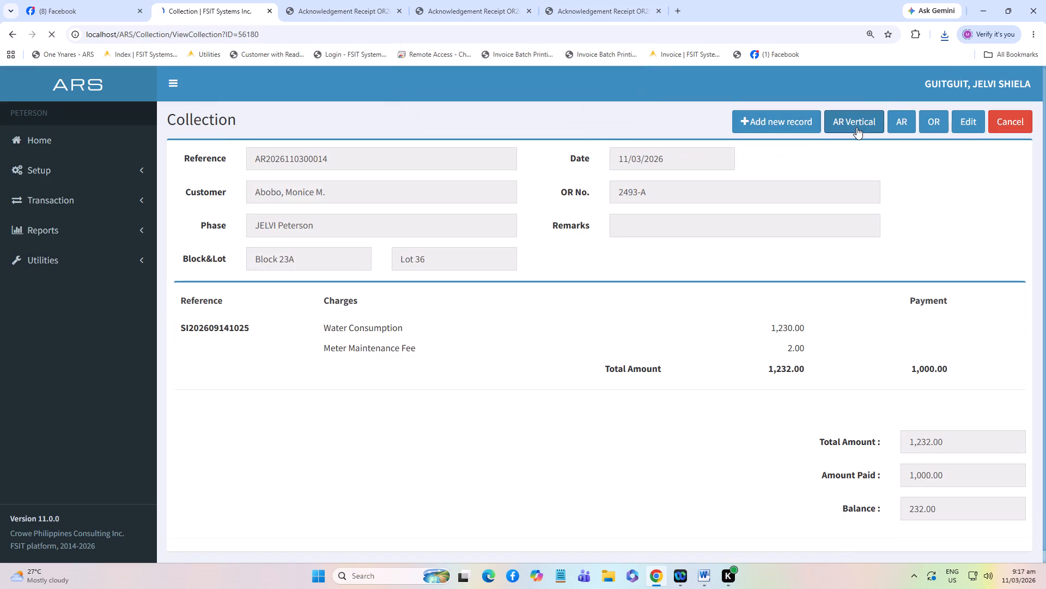
pyautogui.click(850, 63)
pyautogui.hotkey('ctrl', 'p')
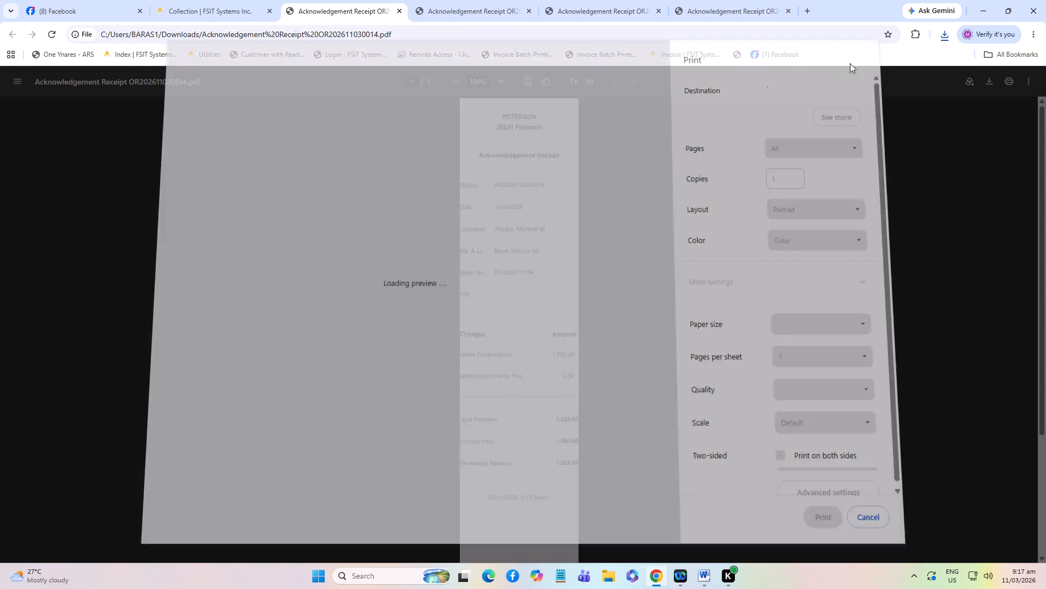
pyautogui.click(795, 495)
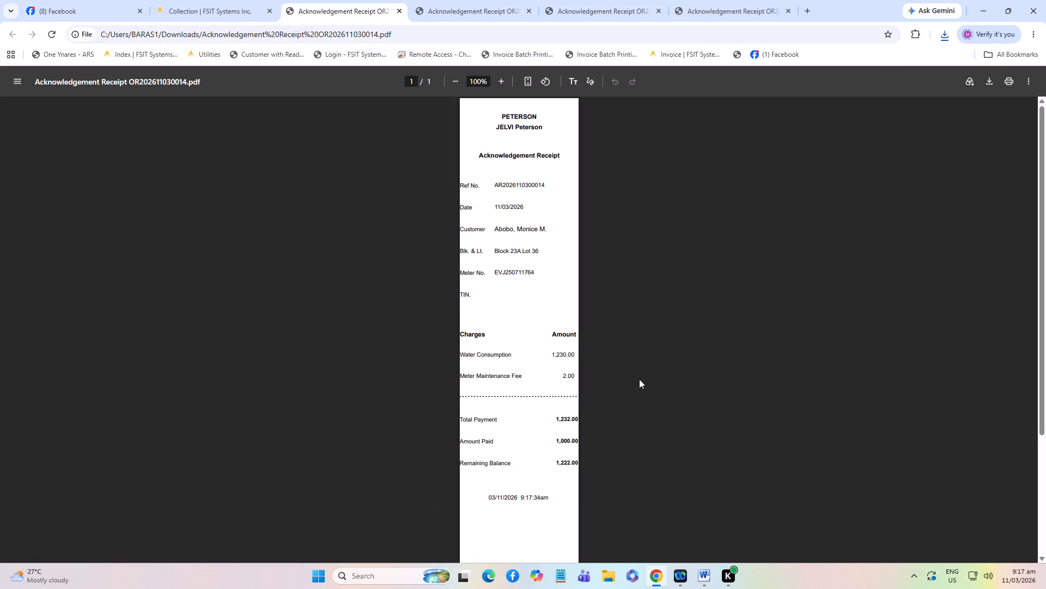
pyautogui.click(223, 13)
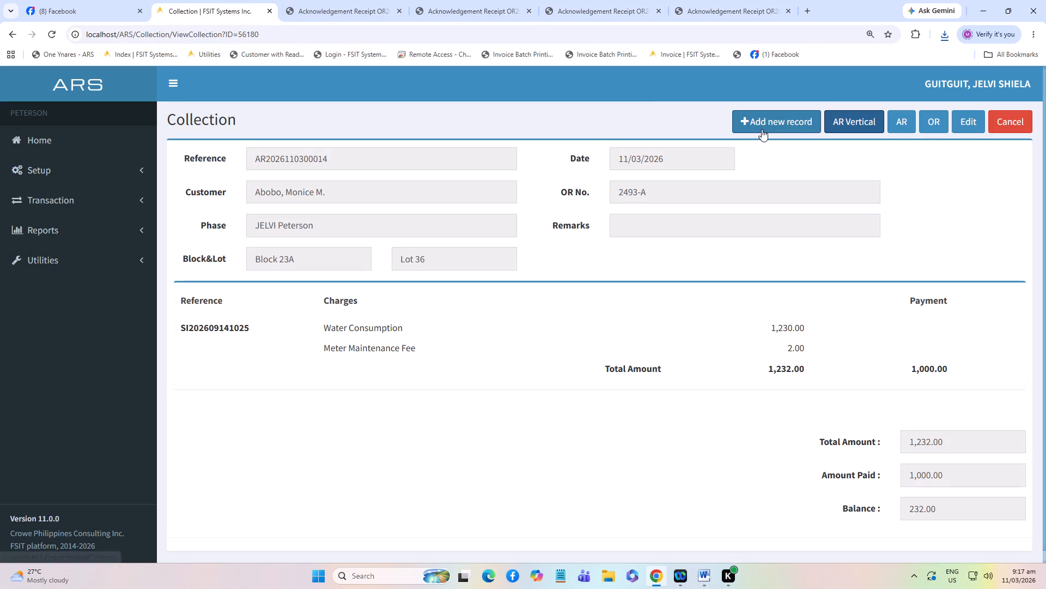
pyautogui.click(784, 125)
pyautogui.click(349, 189)
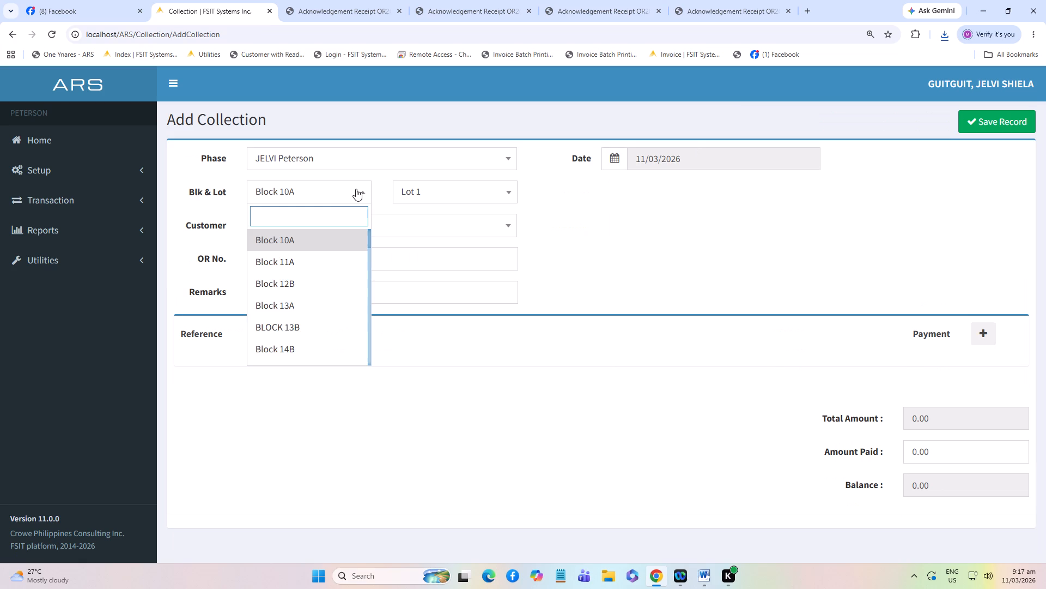
pyautogui.write('11')
pyautogui.moveTo(342, 247); pyautogui.dragTo(348, 243)
pyautogui.click(444, 184)
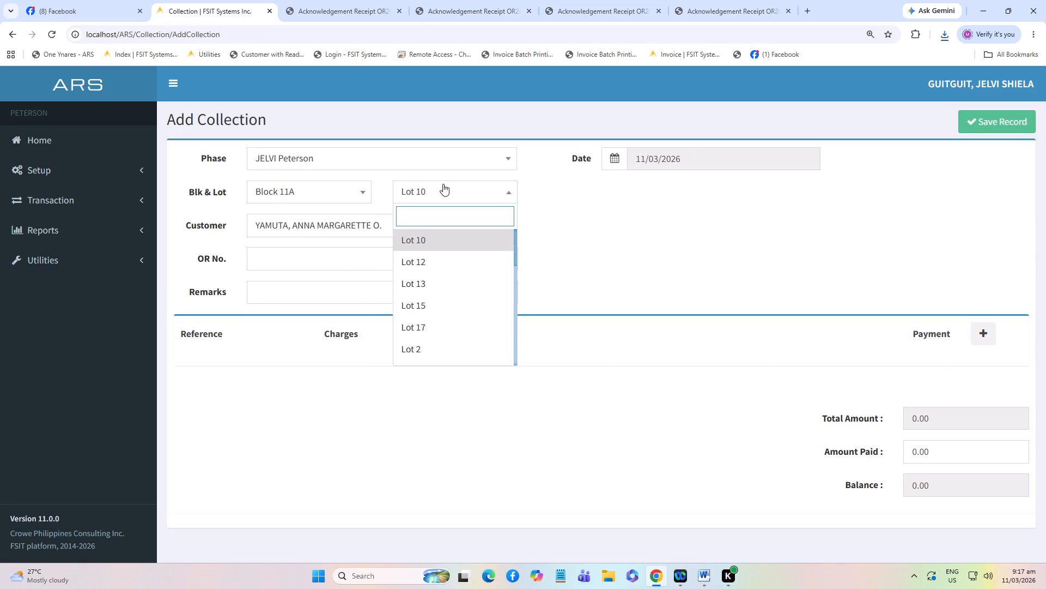
pyautogui.write('17')
pyautogui.click(473, 237)
pyautogui.click(448, 259)
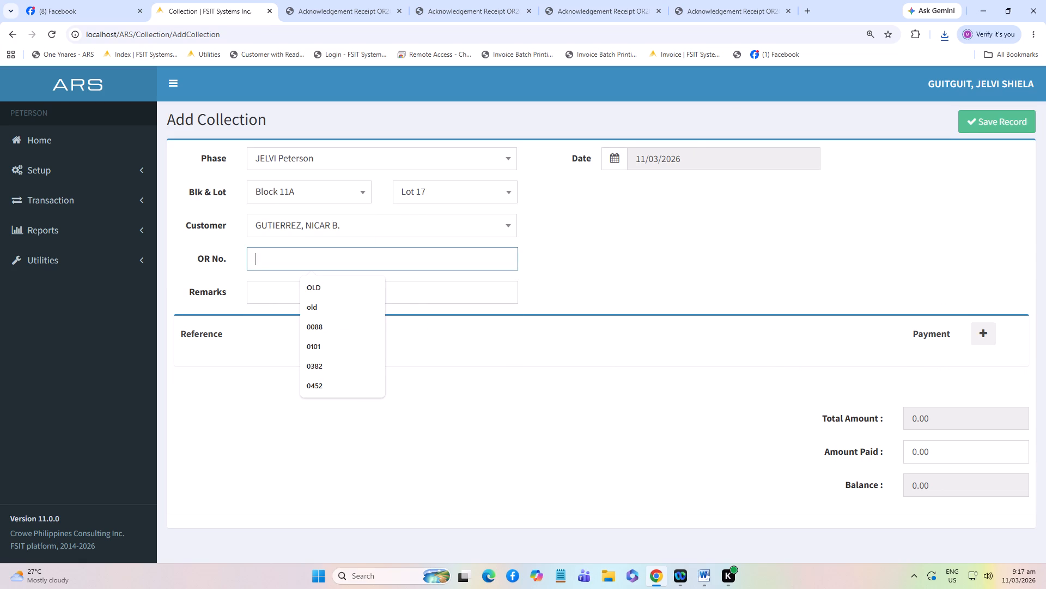
pyautogui.write('2494-A')
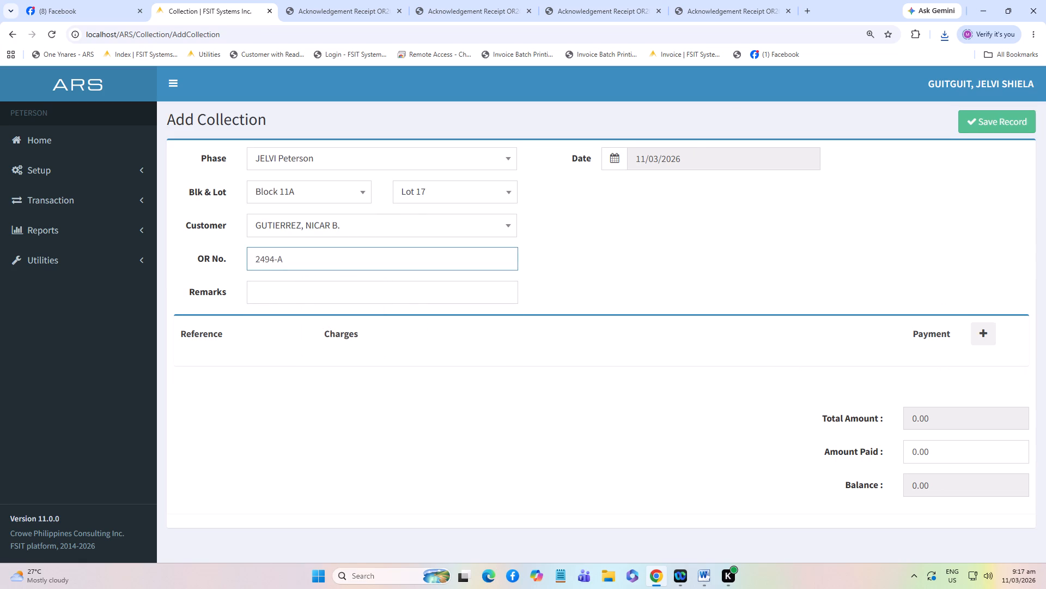
pyautogui.click(986, 334)
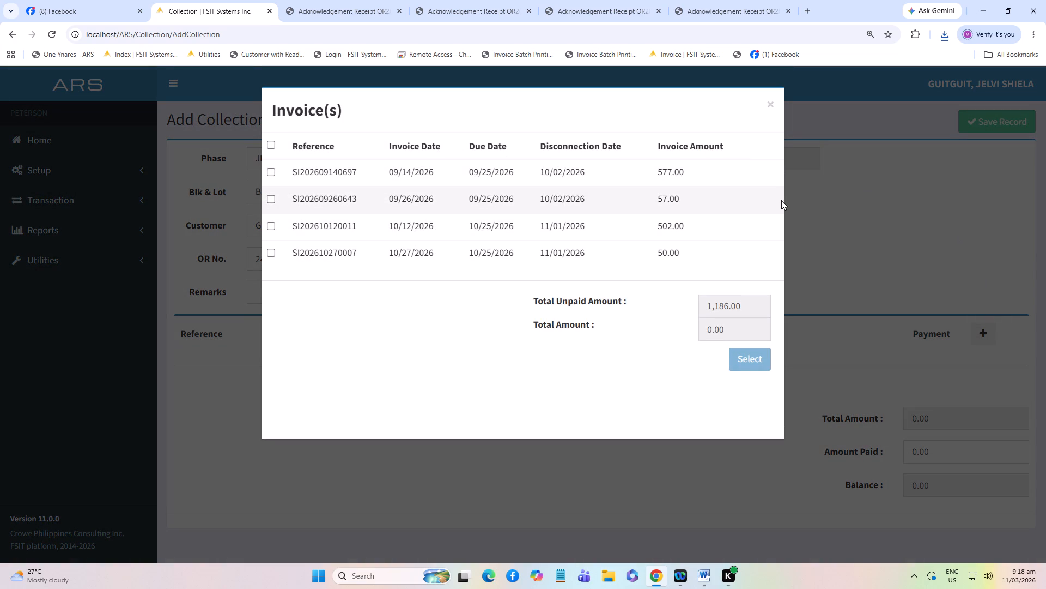
pyautogui.click(270, 173)
pyautogui.click(271, 200)
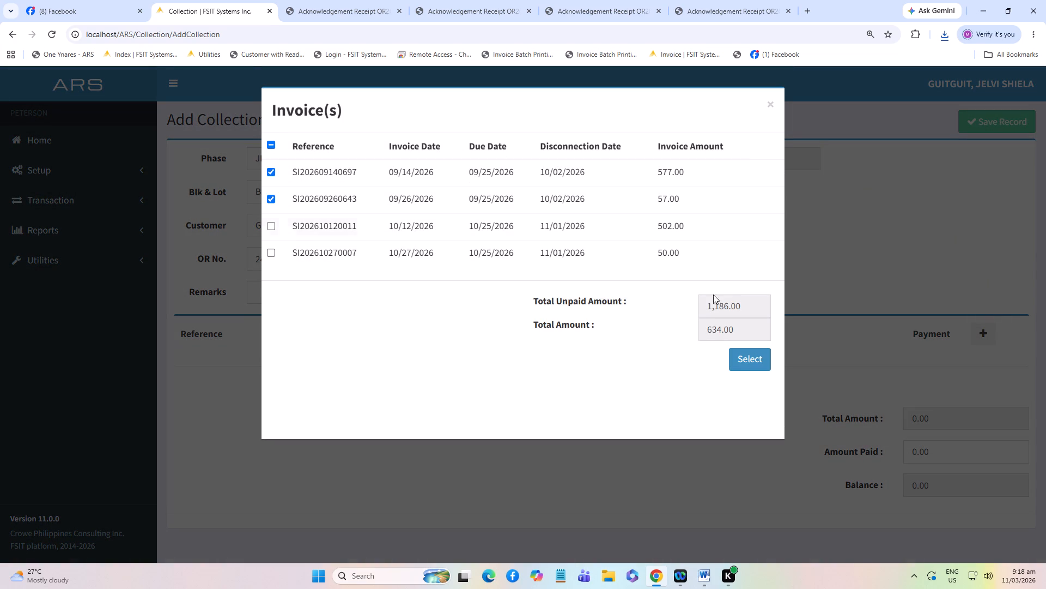
pyautogui.click(756, 358)
# Set the amount paid to 634 and save the collection record for OR number 2494-A.
pyautogui.scroll(-7, 861, 363)
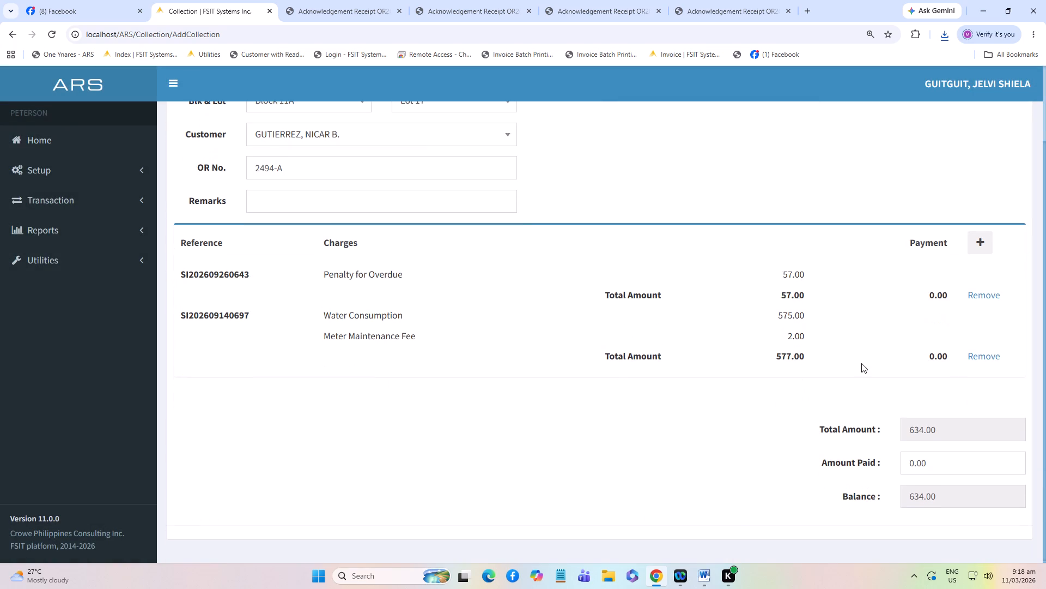
pyautogui.scroll(-7, 861, 363)
pyautogui.moveTo(941, 467); pyautogui.dragTo(856, 468)
pyautogui.write('634')
pyautogui.scroll(7, 907, 319)
pyautogui.click(989, 126)
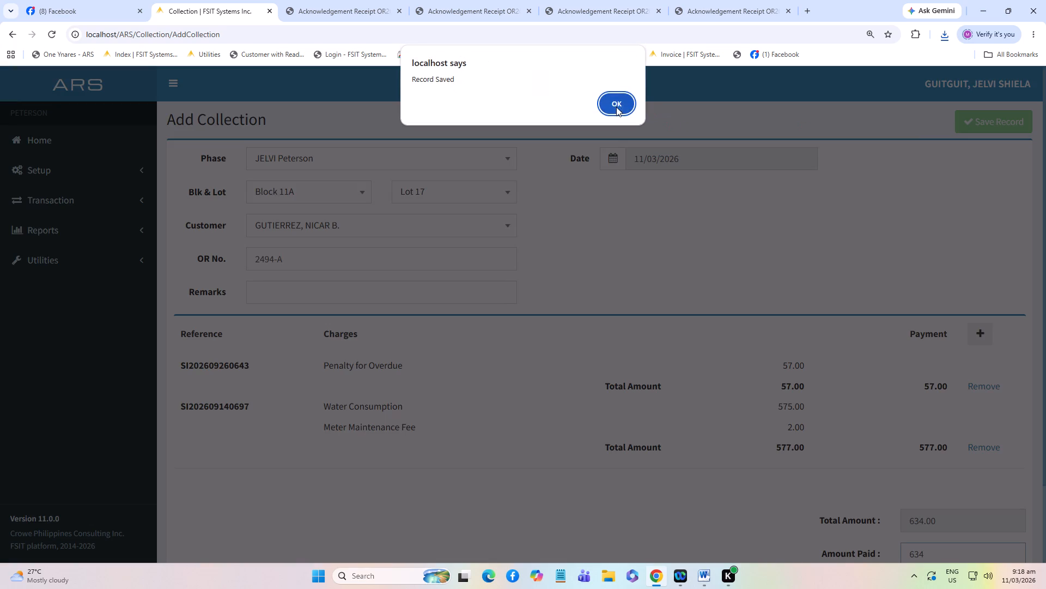
pyautogui.click(616, 107)
# Generate the vertical acknowledgement receipt for collection 2494-A, open the downloaded PDF and print it.
pyautogui.click(845, 119)
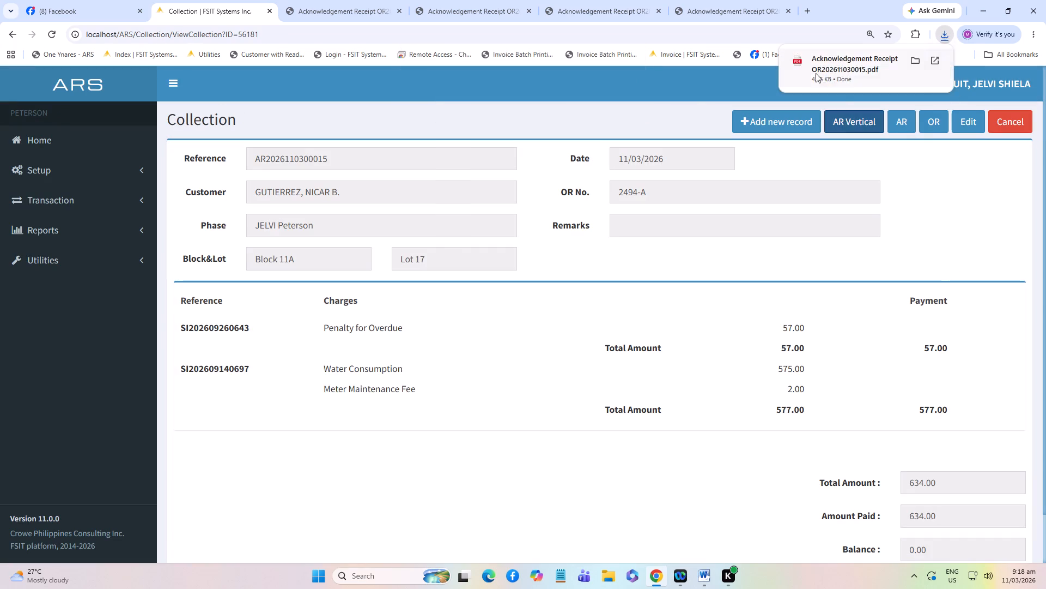
pyautogui.click(805, 70)
pyautogui.hotkey('ctrl', 'p')
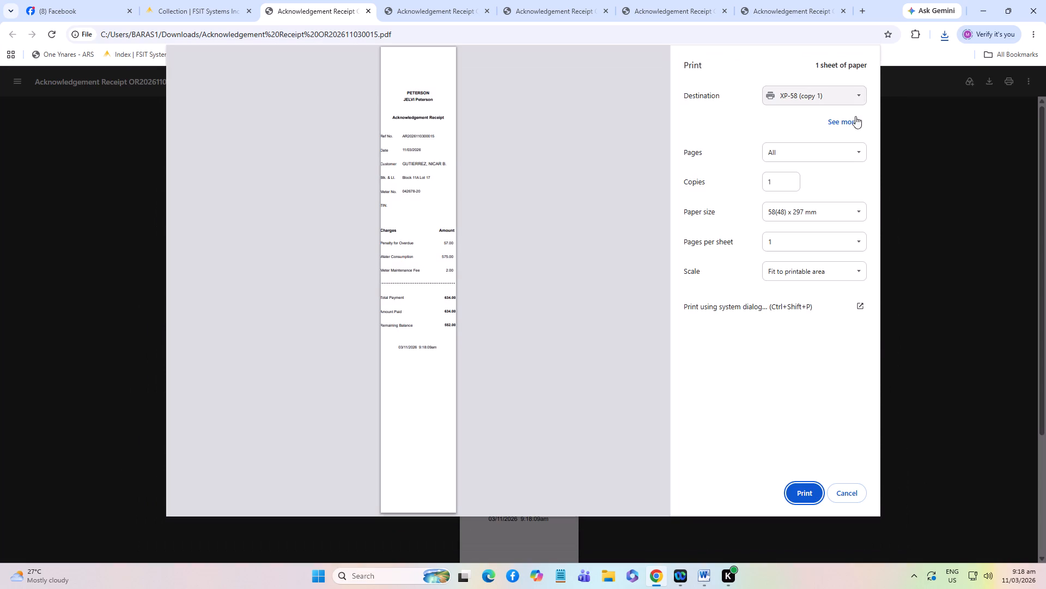
pyautogui.click(805, 493)
# Start a new collection record for Block 21A, Lot 2 with OR number 2495-A.
pyautogui.click(222, 8)
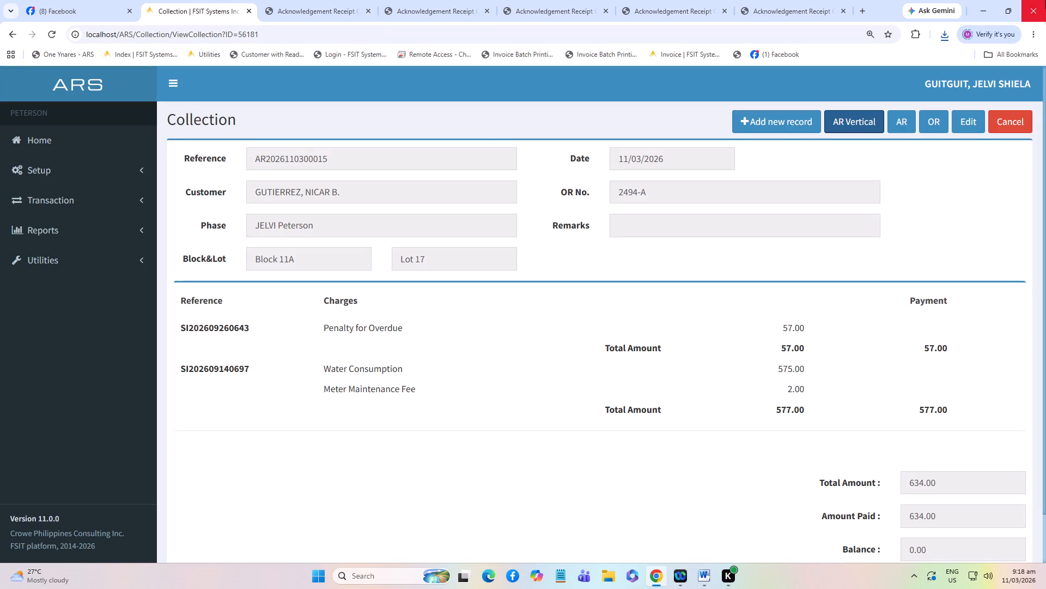
pyautogui.click(794, 118)
pyautogui.click(293, 189)
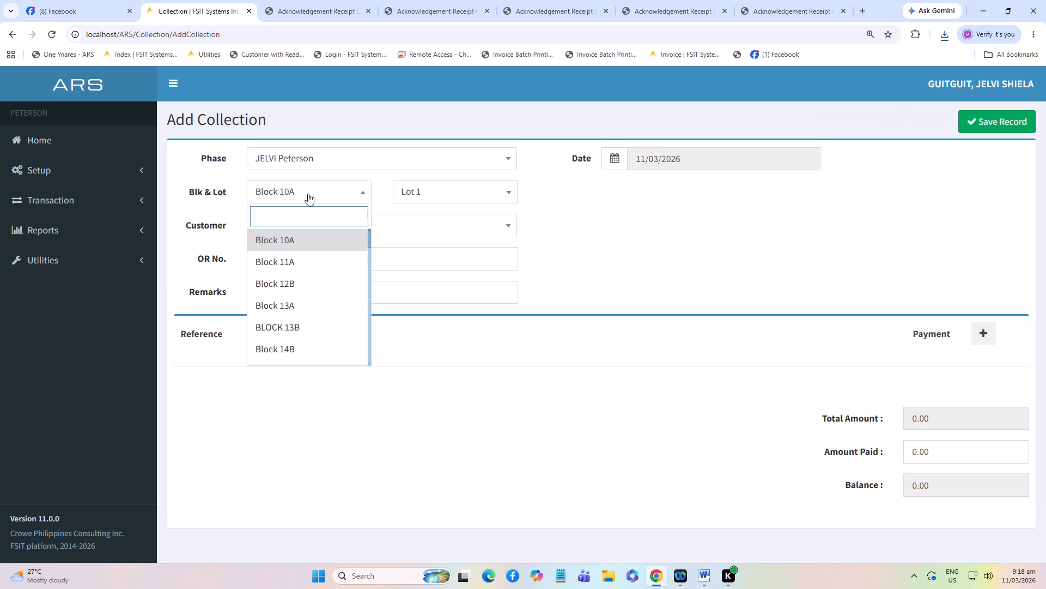
pyautogui.write('21')
pyautogui.click(336, 244)
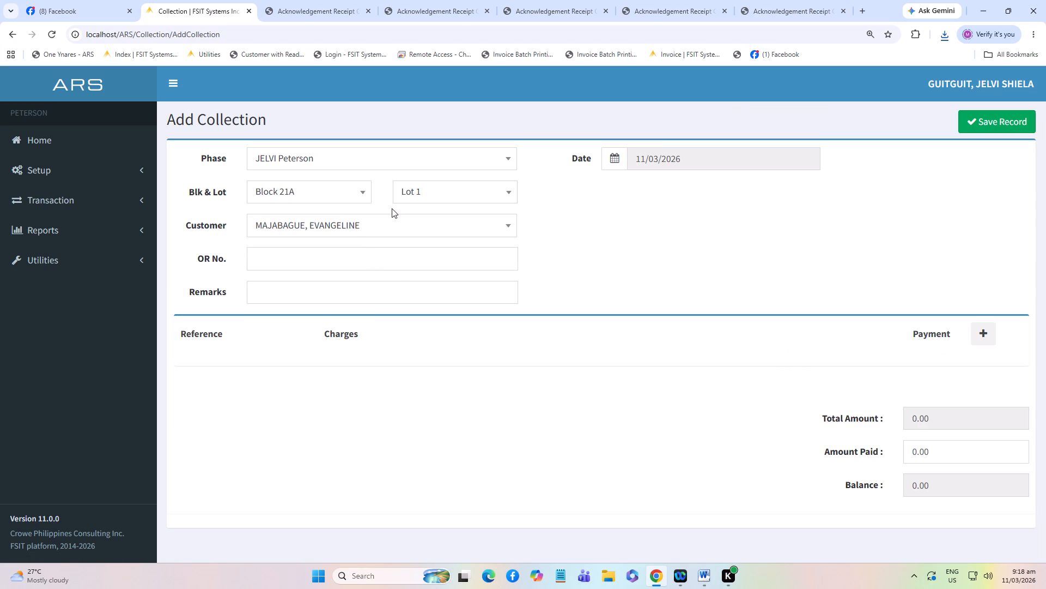
pyautogui.click(422, 192)
pyautogui.press('2')
pyautogui.click(433, 256)
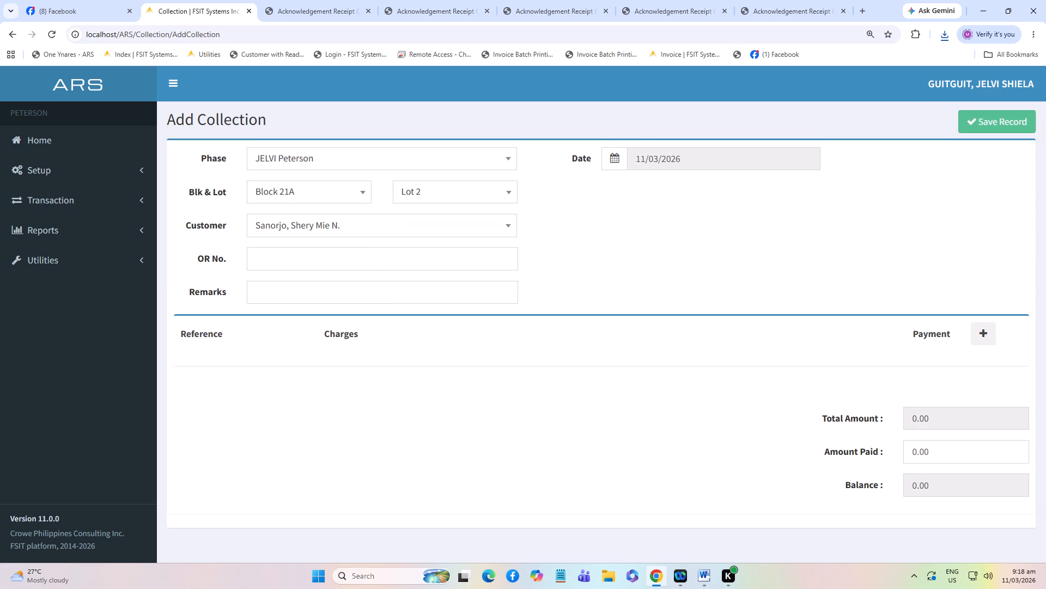
pyautogui.click(330, 251)
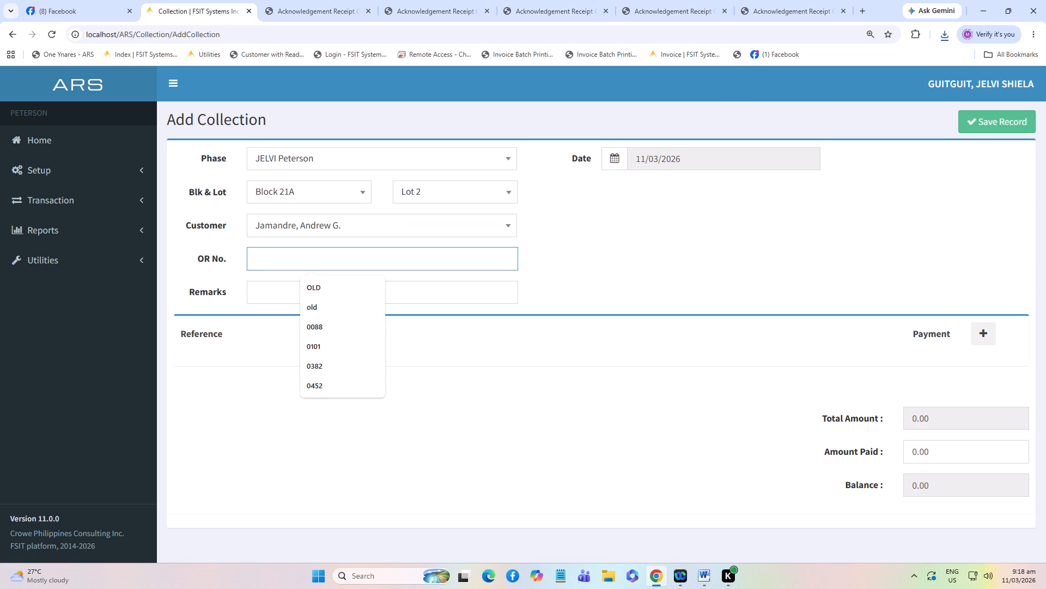
pyautogui.write('2495-A')
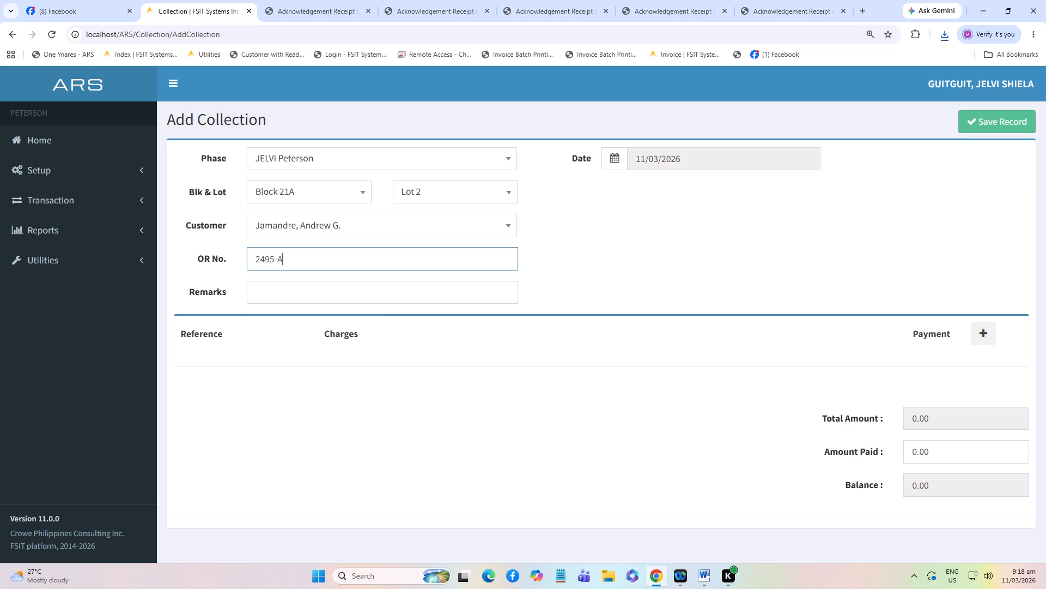
pyautogui.click(982, 334)
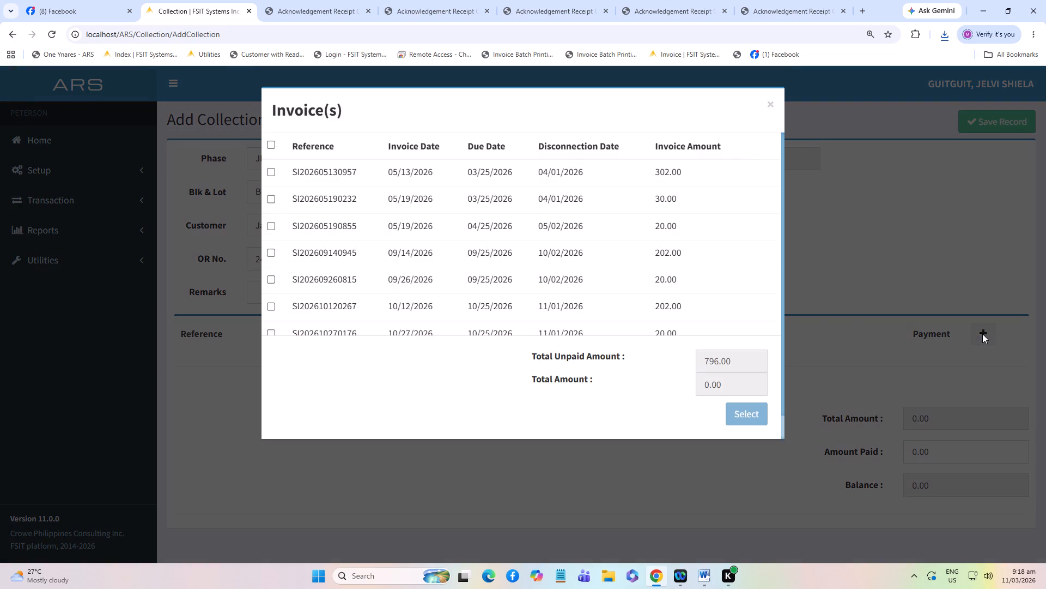
pyautogui.scroll(-3, 665, 287)
pyautogui.click(907, 226)
pyautogui.click(980, 327)
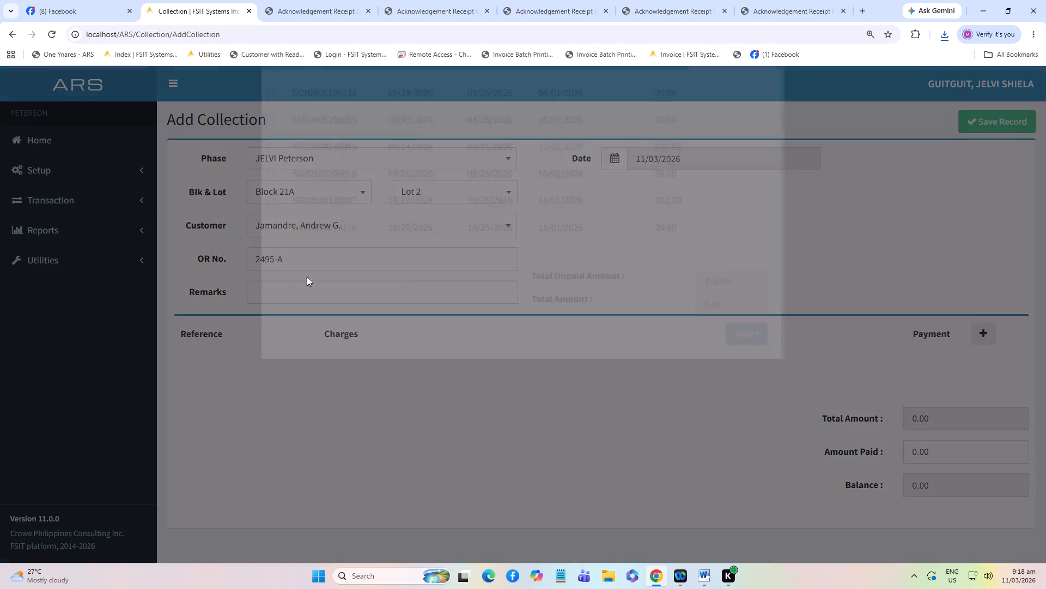
pyautogui.scroll(3, 289, 277)
pyautogui.scroll(-2, 245, 283)
pyautogui.scroll(4, 244, 283)
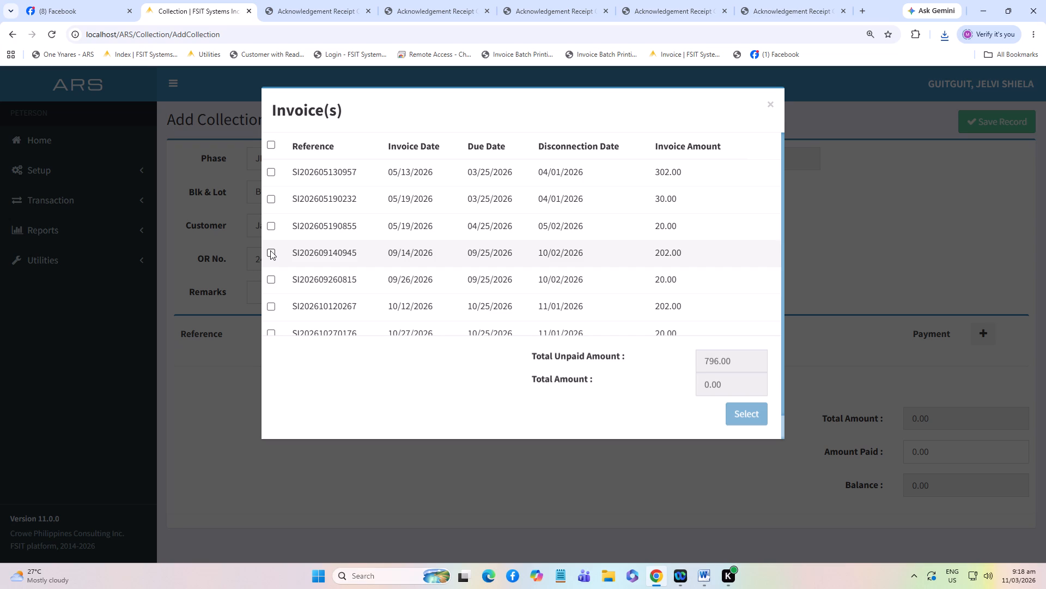
pyautogui.click(270, 250)
pyautogui.click(272, 279)
pyautogui.click(272, 304)
pyautogui.click(274, 330)
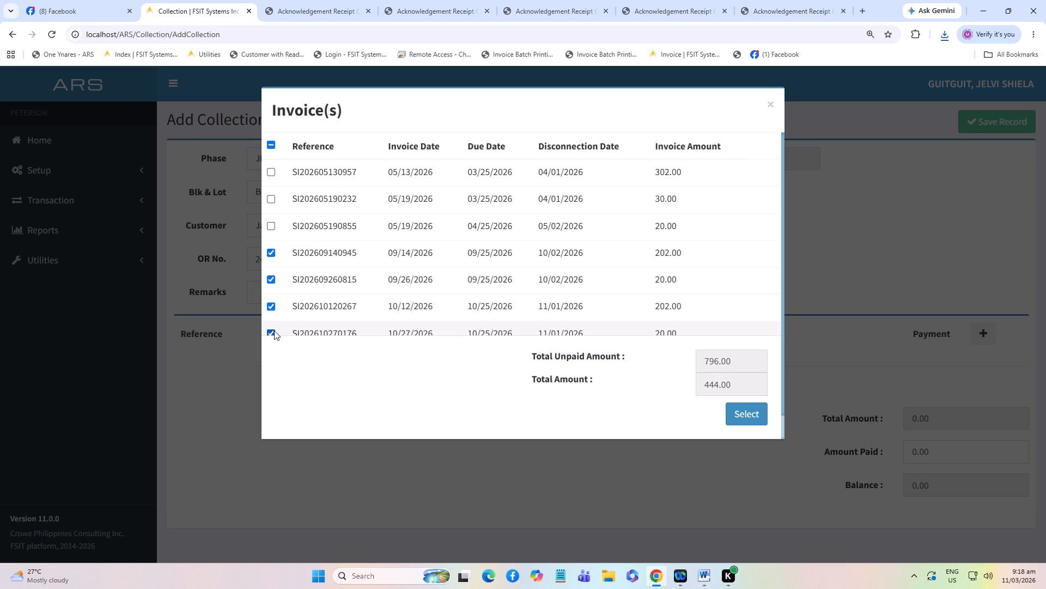
pyautogui.scroll(-4, 479, 305)
pyautogui.scroll(4, 480, 305)
pyautogui.click(759, 412)
# Set the amount paid to 444 and save the collection record for OR number 2495-A.
pyautogui.scroll(-8, 831, 356)
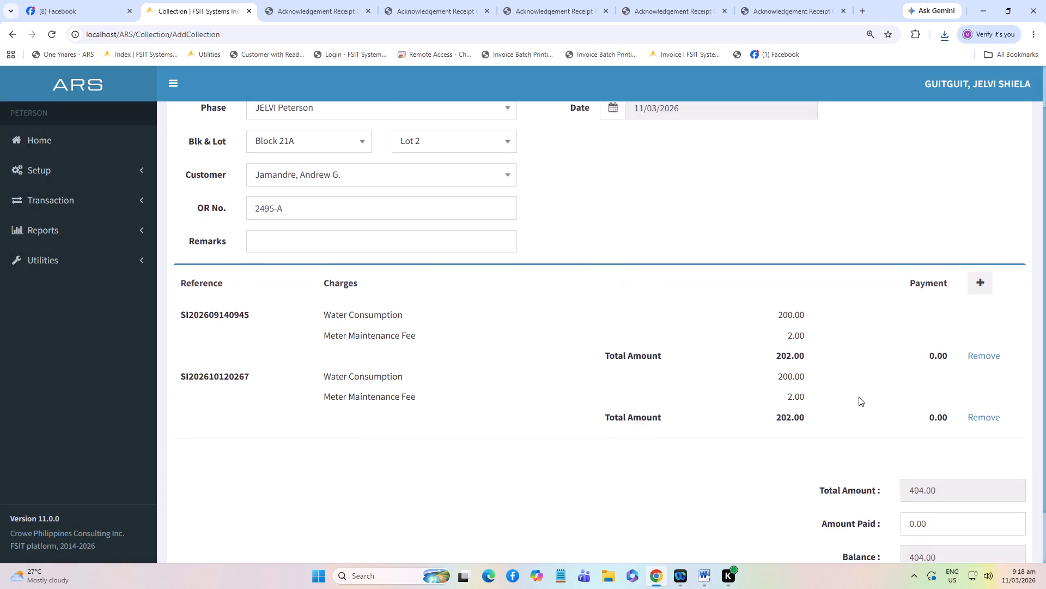
pyautogui.scroll(-5, 859, 396)
pyautogui.scroll(-9, 901, 431)
pyautogui.moveTo(939, 465); pyautogui.dragTo(885, 465)
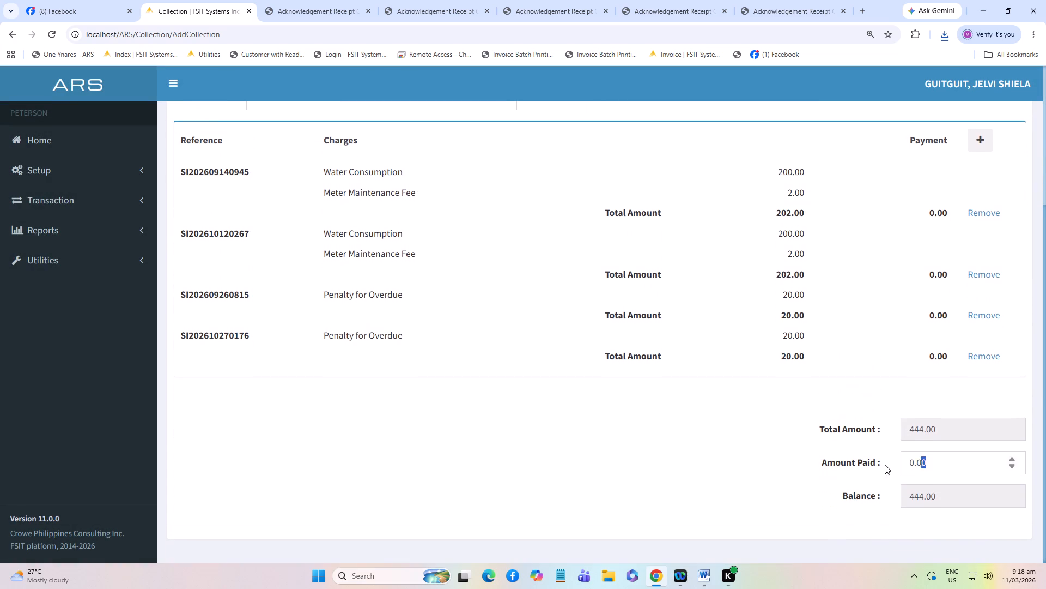
pyautogui.moveTo(885, 465); pyautogui.dragTo(842, 470)
pyautogui.write('444')
pyautogui.scroll(6, 889, 350)
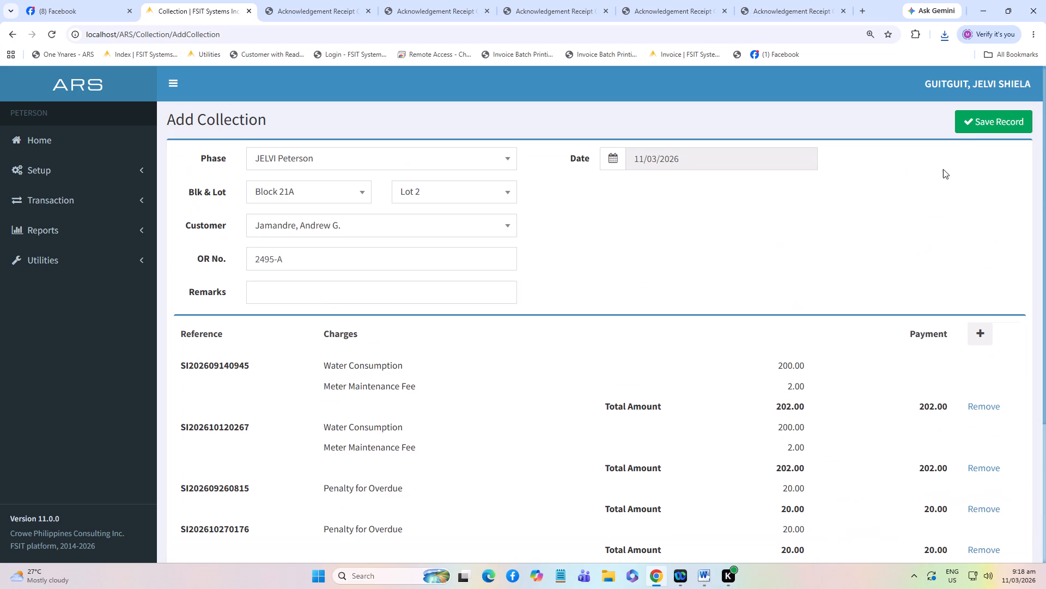
pyautogui.click(968, 123)
pyautogui.click(618, 105)
# Generate the vertical acknowledgement receipt for collection 2495-A, open the downloaded PDF and print it.
pyautogui.click(841, 118)
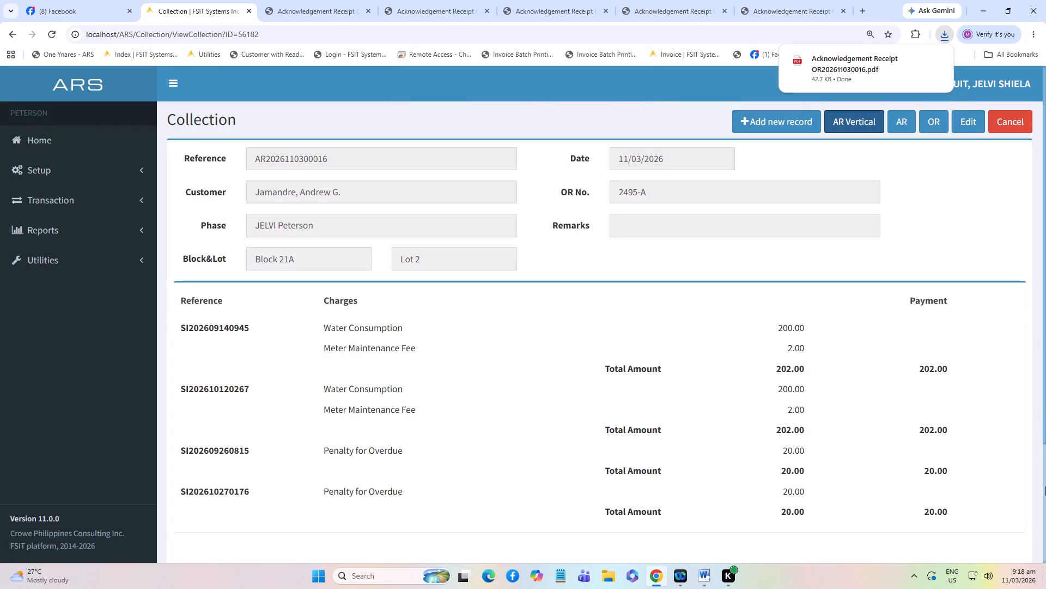
pyautogui.click(838, 75)
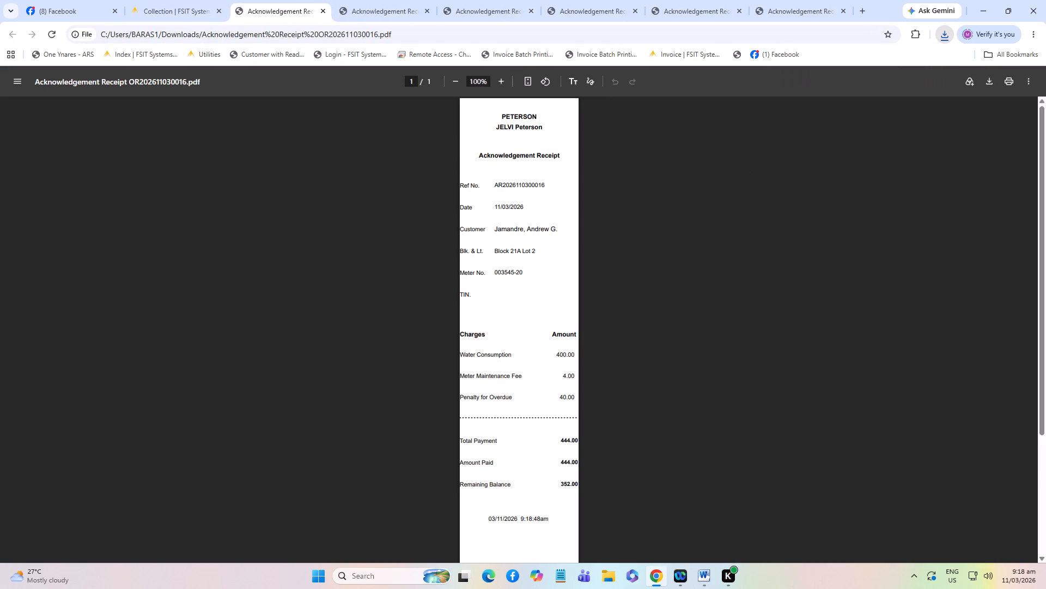
pyautogui.hotkey('ctrl', 'p')
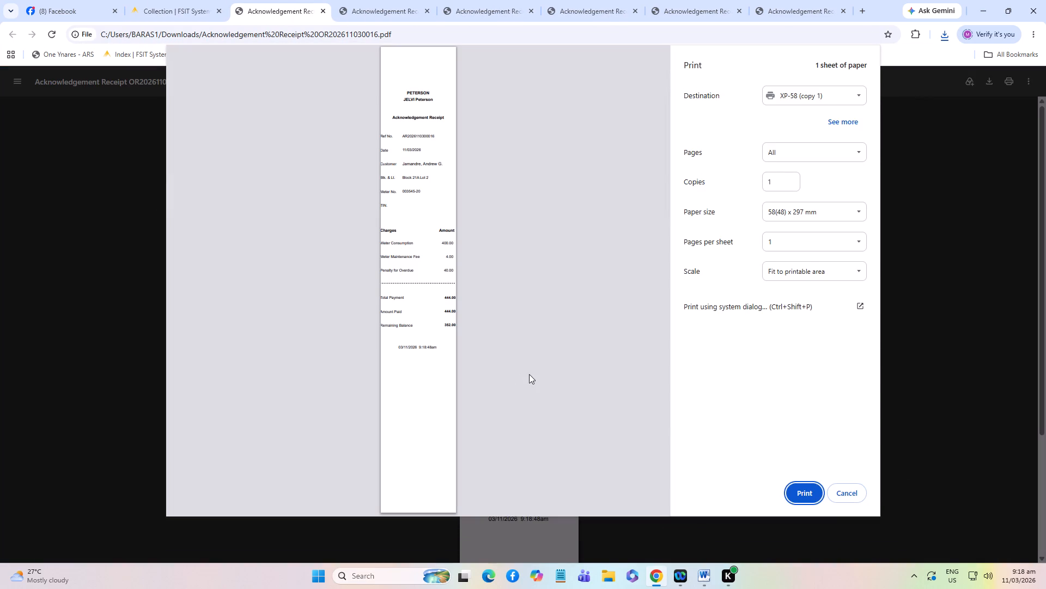
pyautogui.click(811, 488)
pyautogui.click(183, 0)
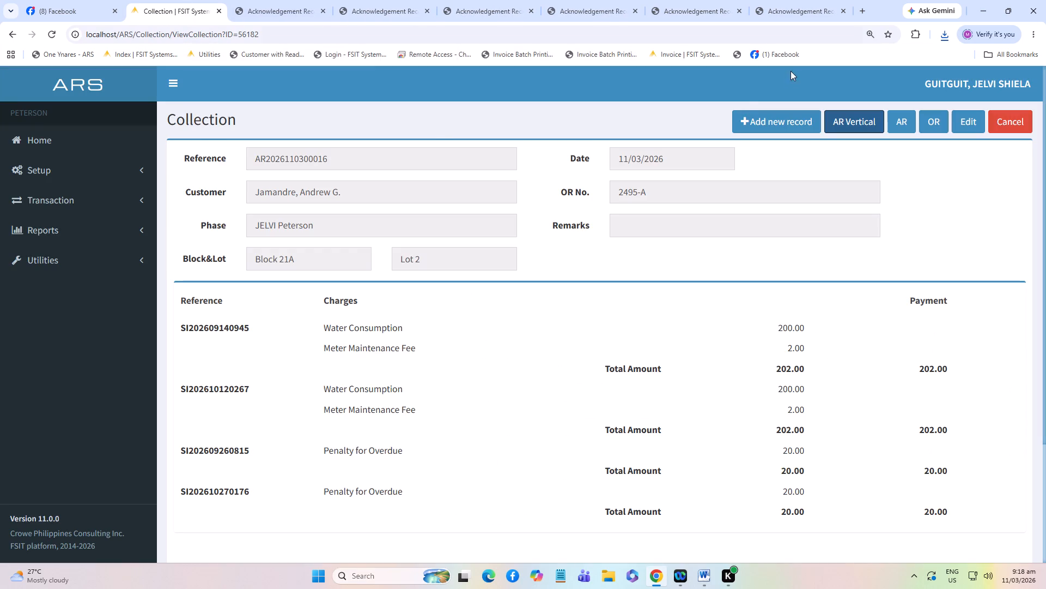
pyautogui.click(750, 112)
pyautogui.click(329, 195)
pyautogui.write('24')
pyautogui.moveTo(332, 235); pyautogui.dragTo(337, 232)
pyautogui.click(404, 189)
pyautogui.write('34')
pyautogui.click(430, 239)
pyautogui.click(385, 260)
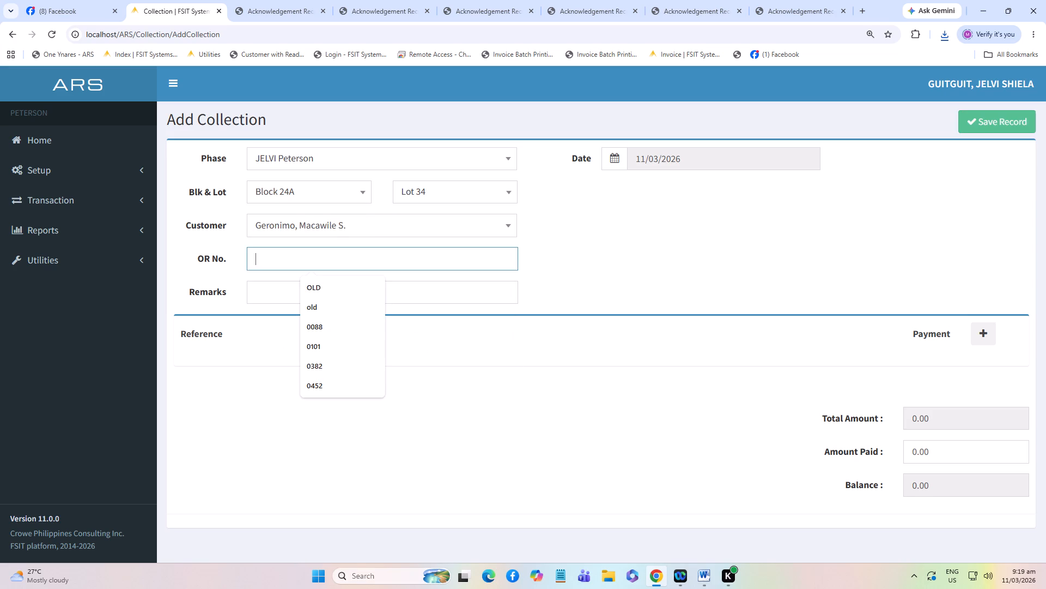
pyautogui.write('2496-')
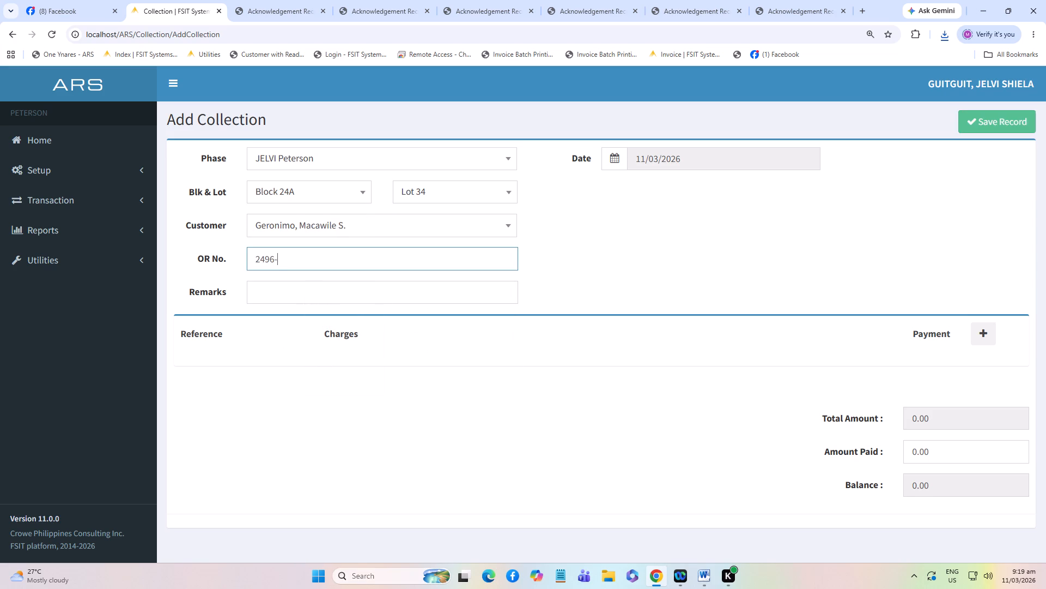
pyautogui.press('a')
pyautogui.click(978, 327)
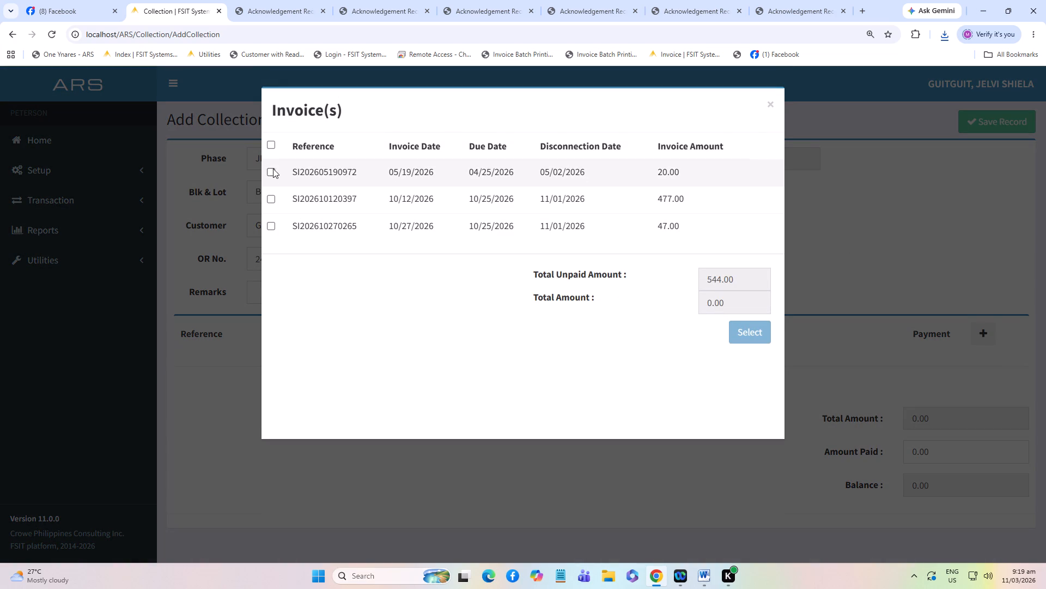
pyautogui.click(272, 142)
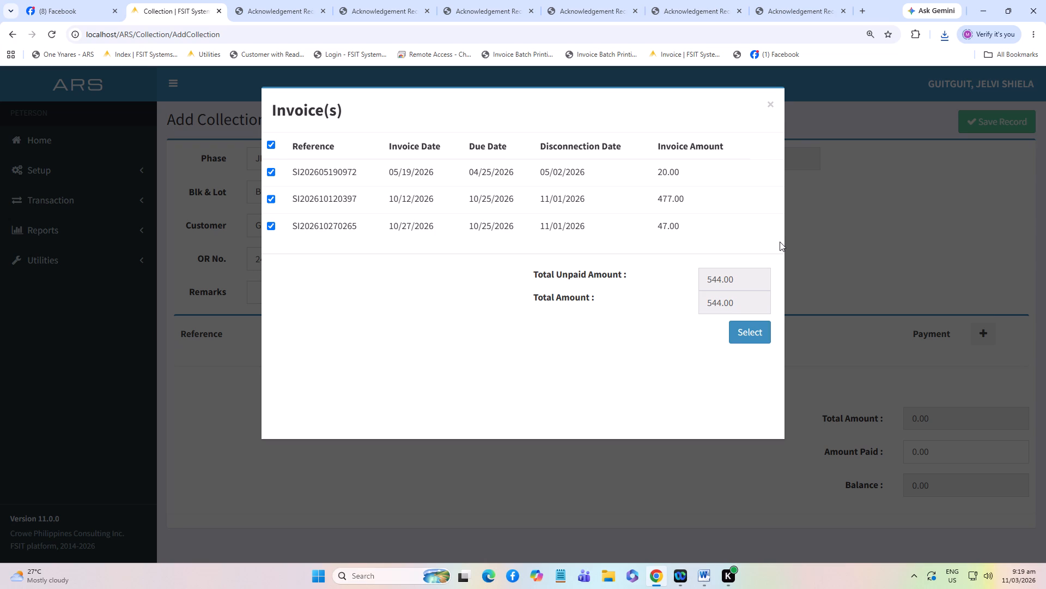
pyautogui.click(272, 170)
pyautogui.click(749, 330)
pyautogui.scroll(-14, 885, 452)
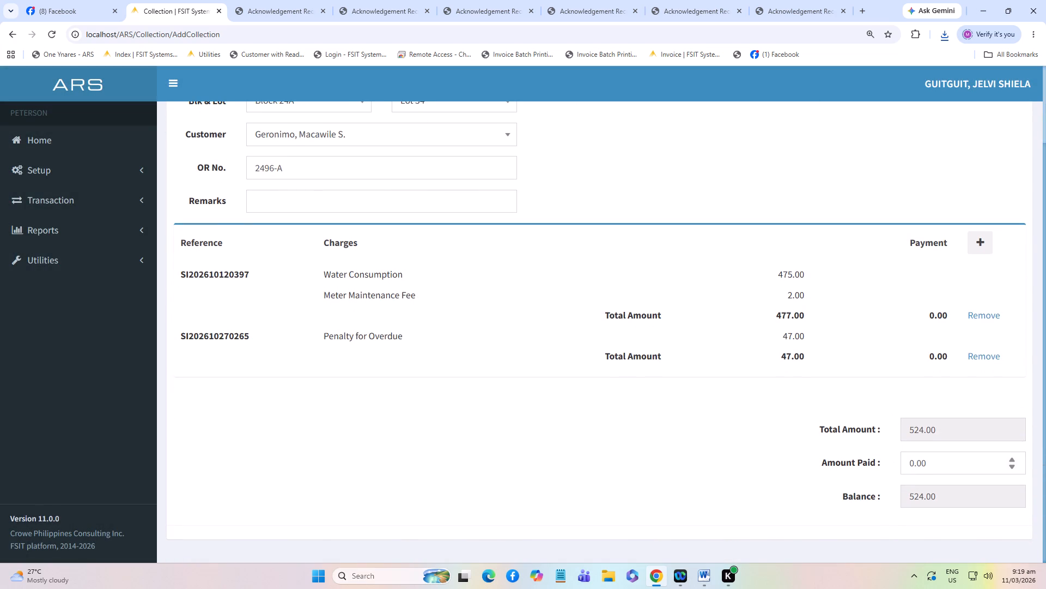
pyautogui.moveTo(944, 461); pyautogui.dragTo(851, 472)
pyautogui.write('524')
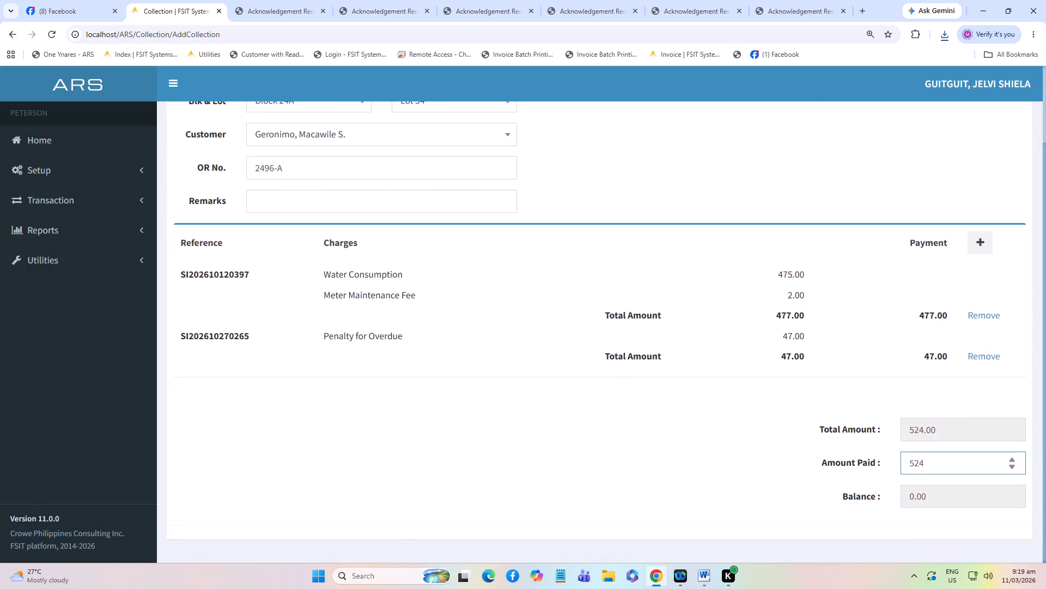
pyautogui.scroll(8, 875, 444)
pyautogui.click(998, 111)
pyautogui.click(607, 103)
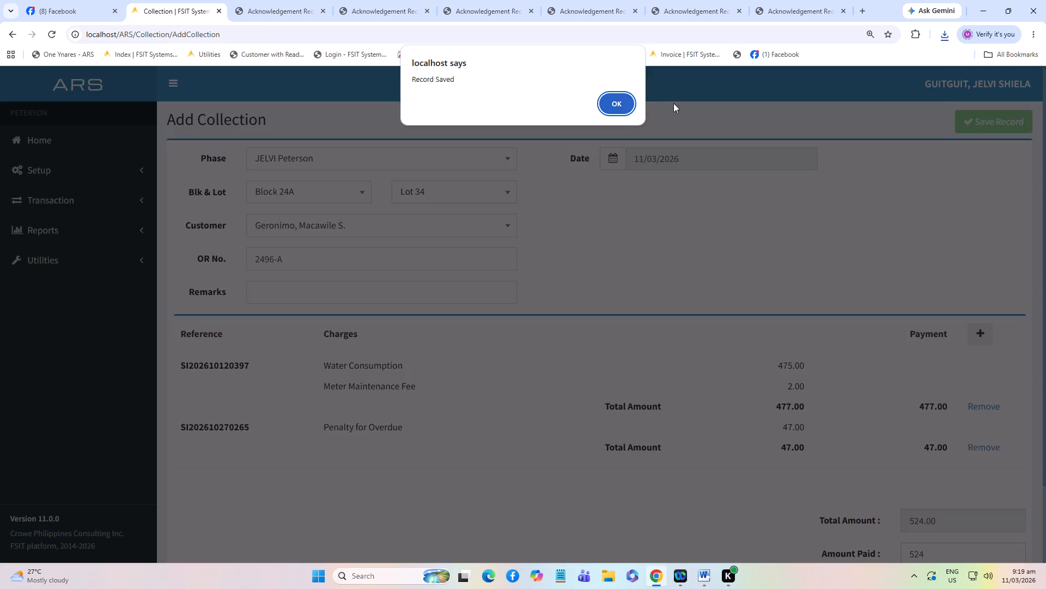
# Generate the vertical acknowledgement receipt for collection 2496-A, open the downloaded PDF and print it.
pyautogui.click(859, 127)
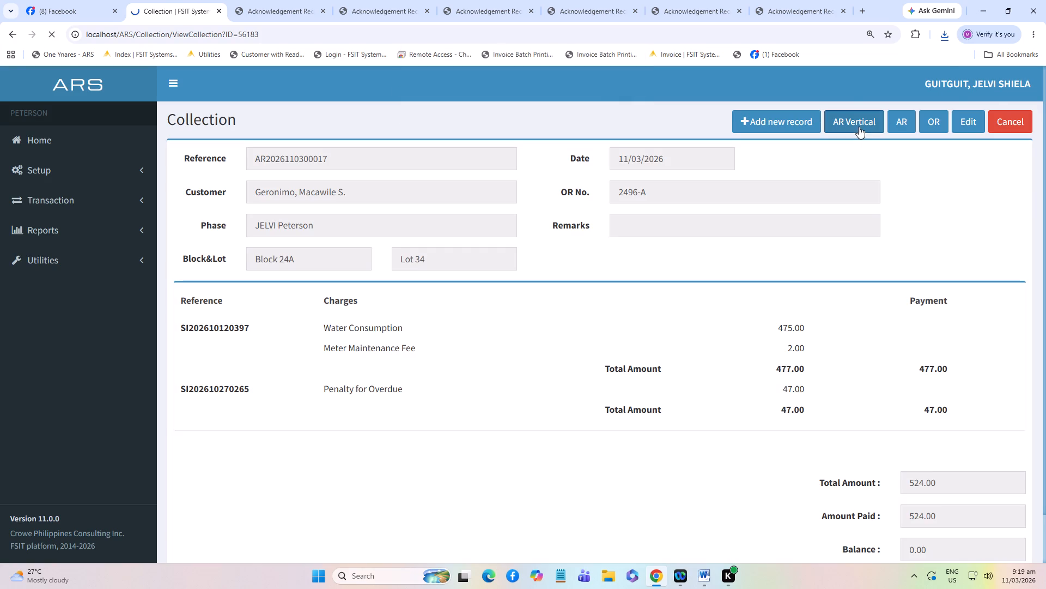
pyautogui.click(820, 72)
pyautogui.hotkey('ctrl', 'p')
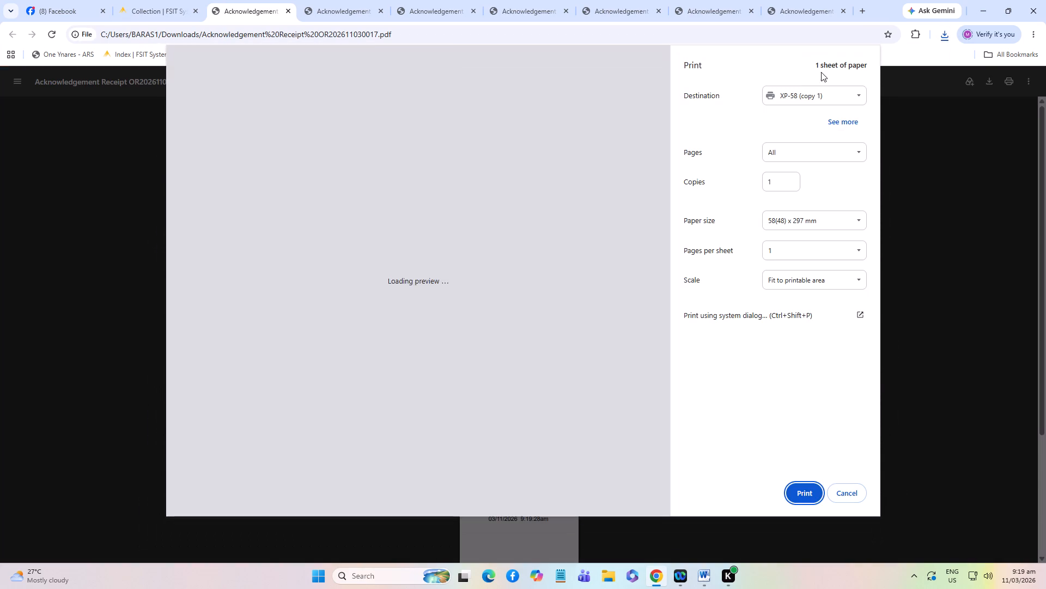
pyautogui.click(810, 494)
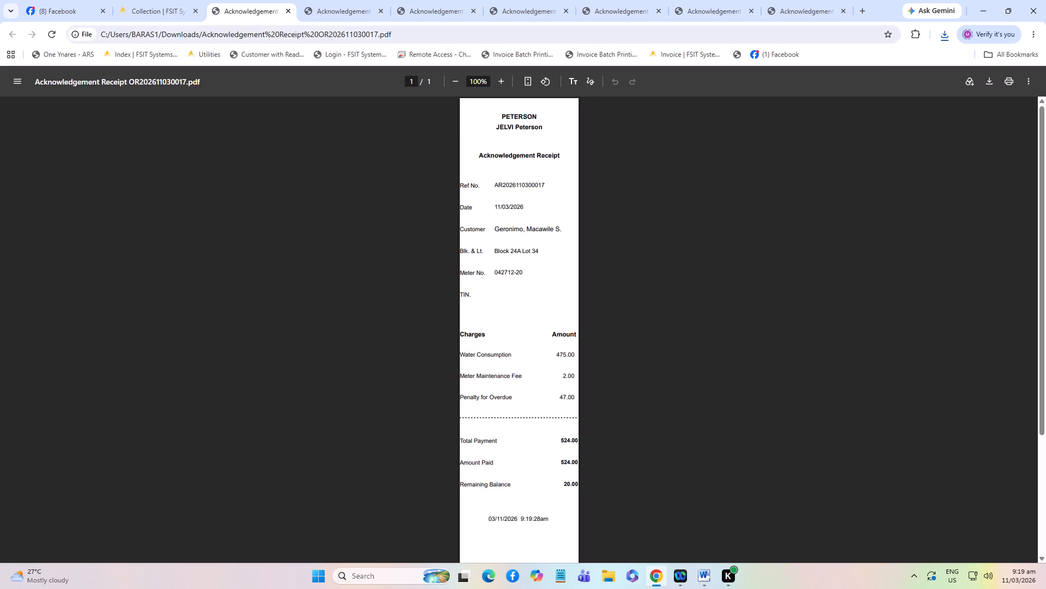
pyautogui.click(165, 8)
pyautogui.click(791, 130)
pyautogui.write('24')
pyautogui.click(299, 198)
pyautogui.write('24')
pyautogui.moveTo(344, 246); pyautogui.dragTo(352, 243)
pyautogui.click(433, 191)
pyautogui.press('4')
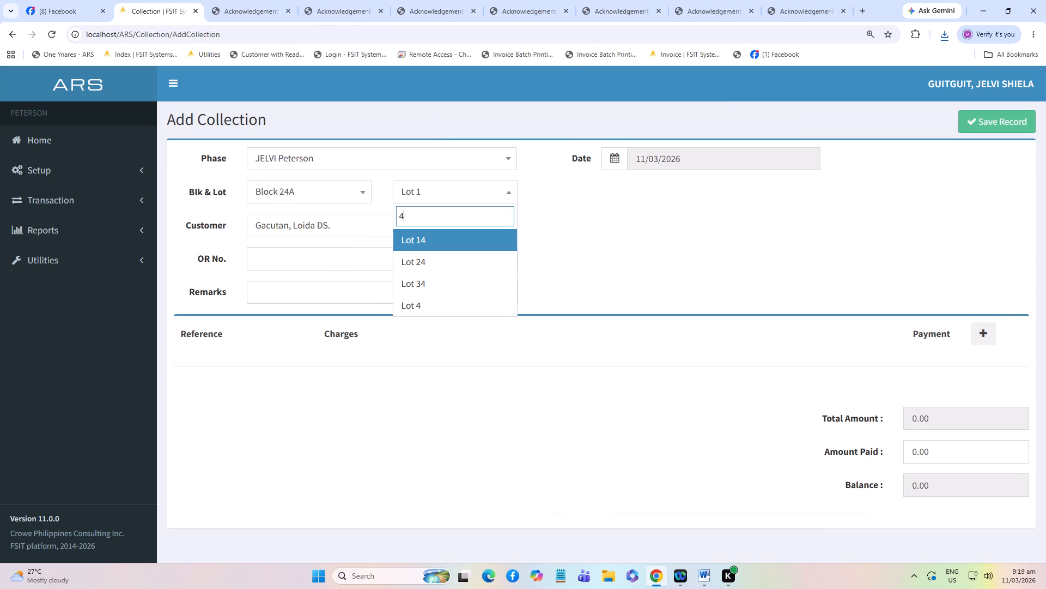
pyautogui.click(449, 309)
pyautogui.click(357, 256)
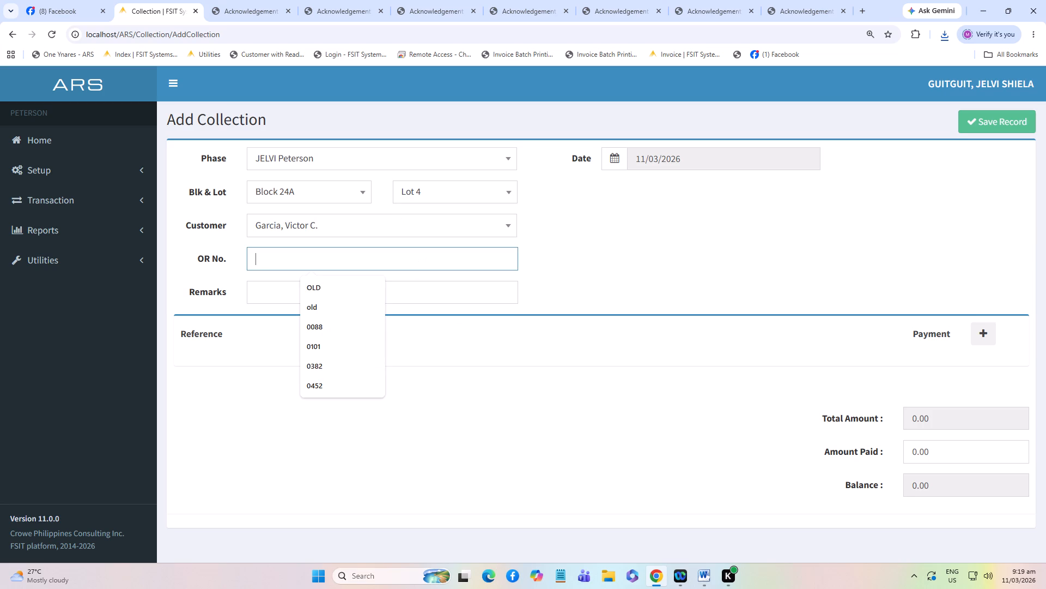
pyautogui.write('2497-A')
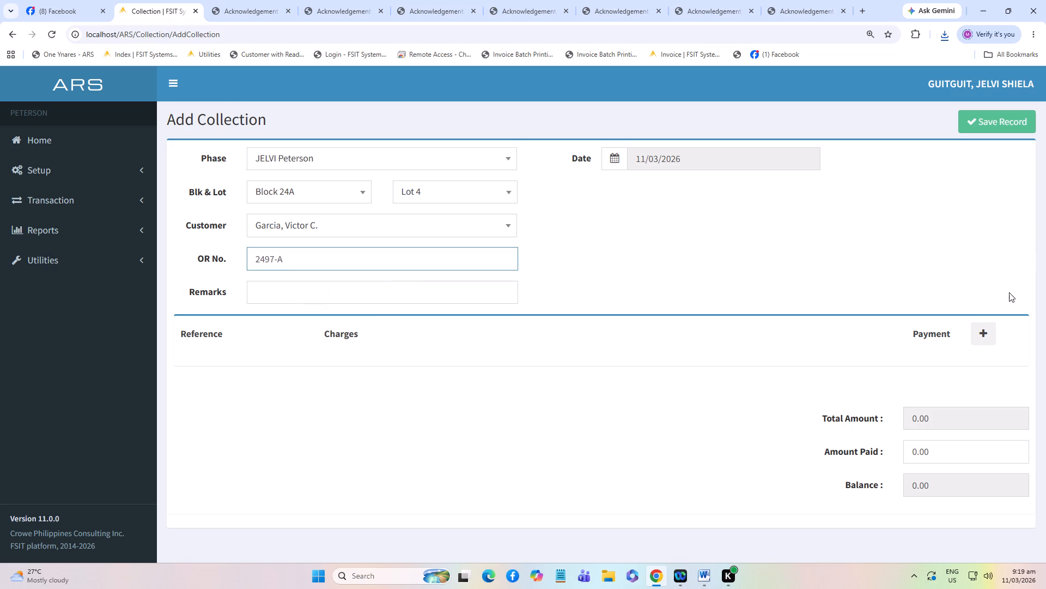
pyautogui.click(984, 335)
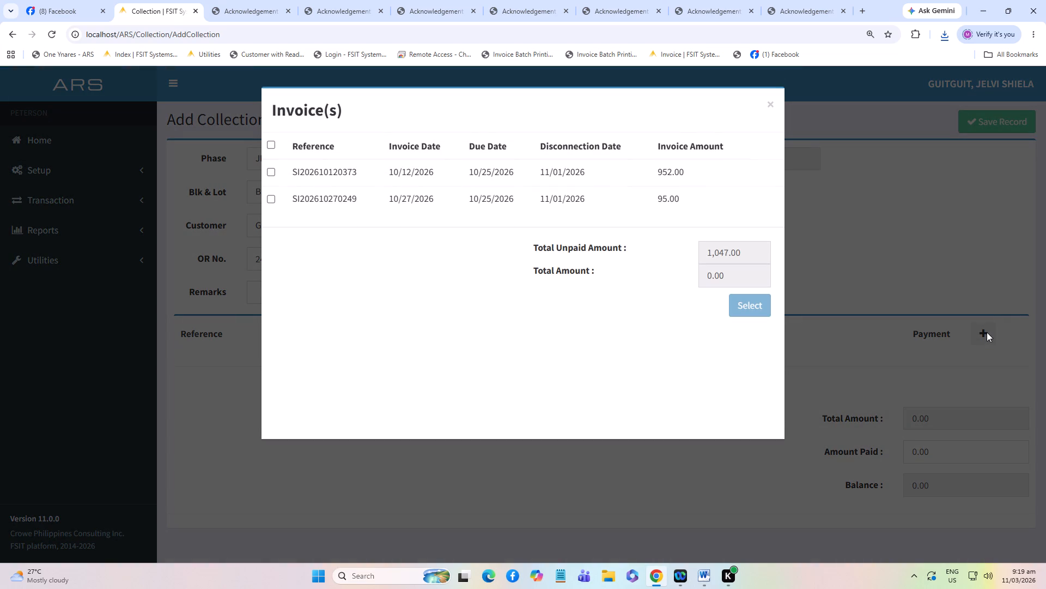
pyautogui.click(267, 143)
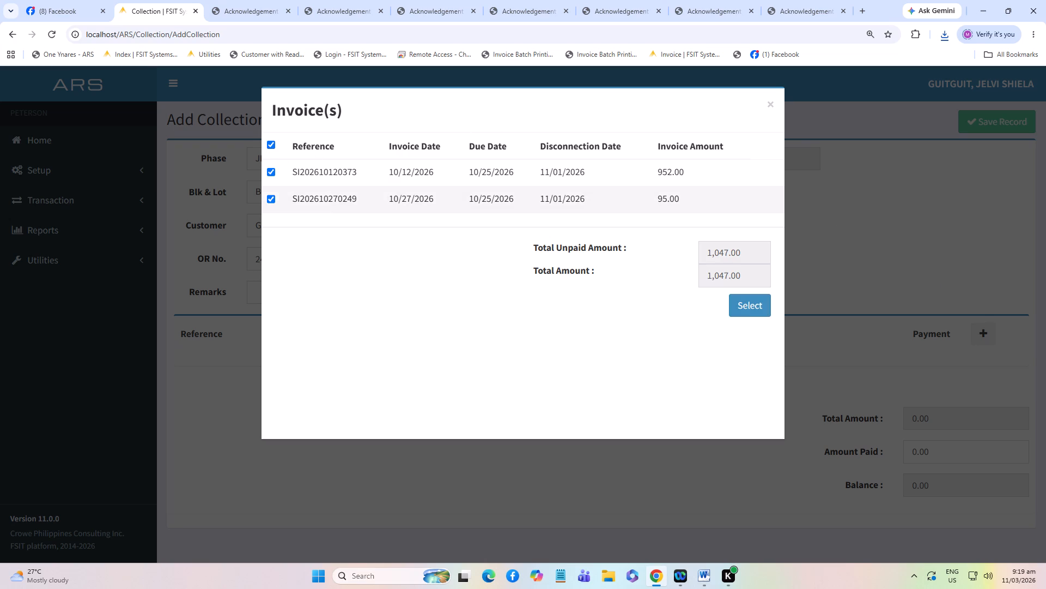
pyautogui.click(748, 305)
# Set the amount paid to 1047 and save the collection record for OR number 2497-A.
pyautogui.scroll(-12, 902, 420)
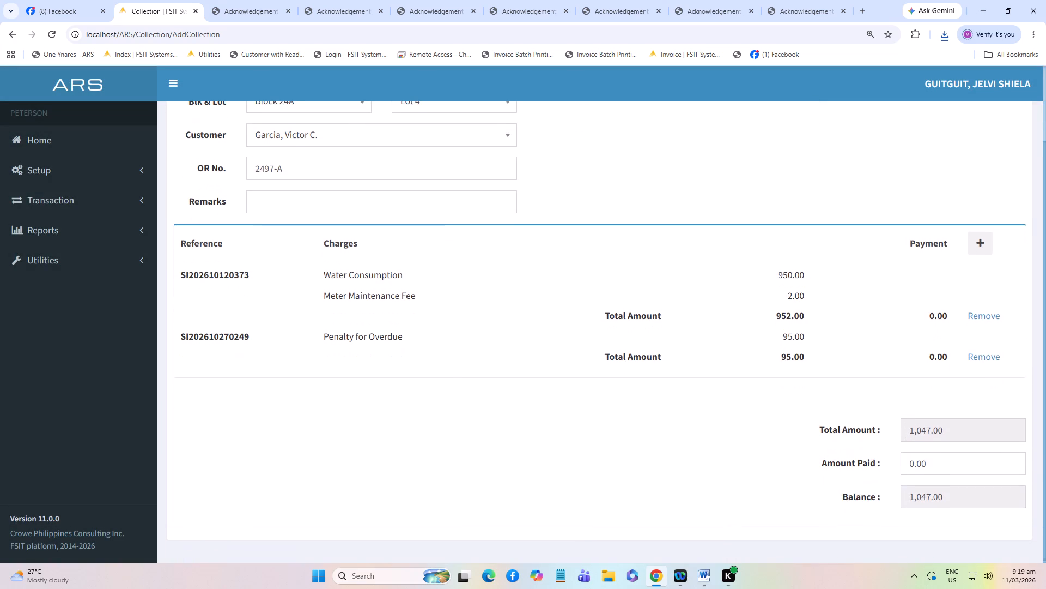
pyautogui.moveTo(948, 457); pyautogui.dragTo(853, 473)
pyautogui.write('1047')
pyautogui.scroll(8, 875, 436)
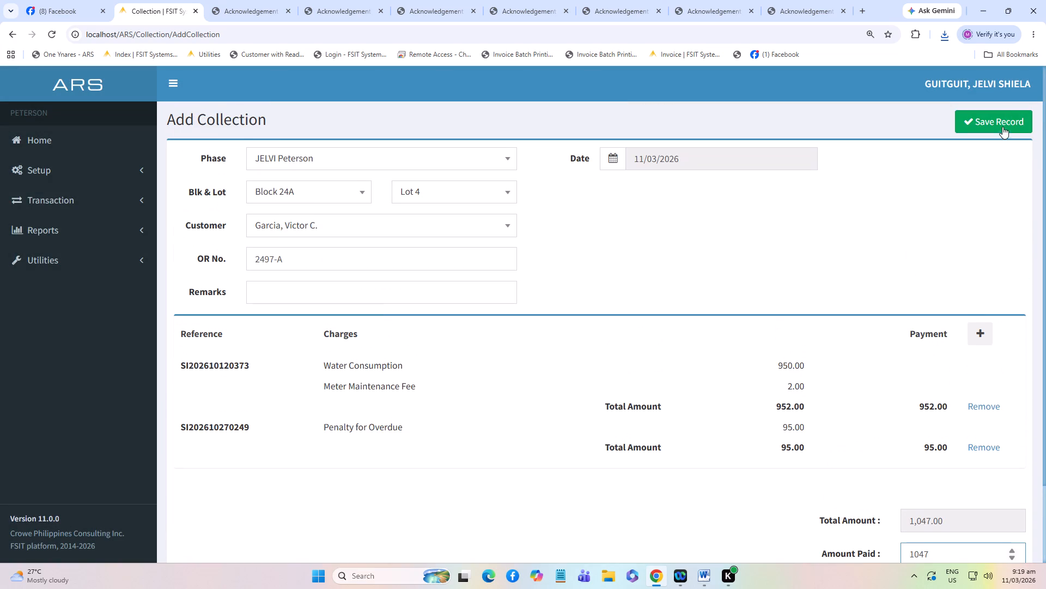
pyautogui.click(1002, 127)
pyautogui.click(624, 105)
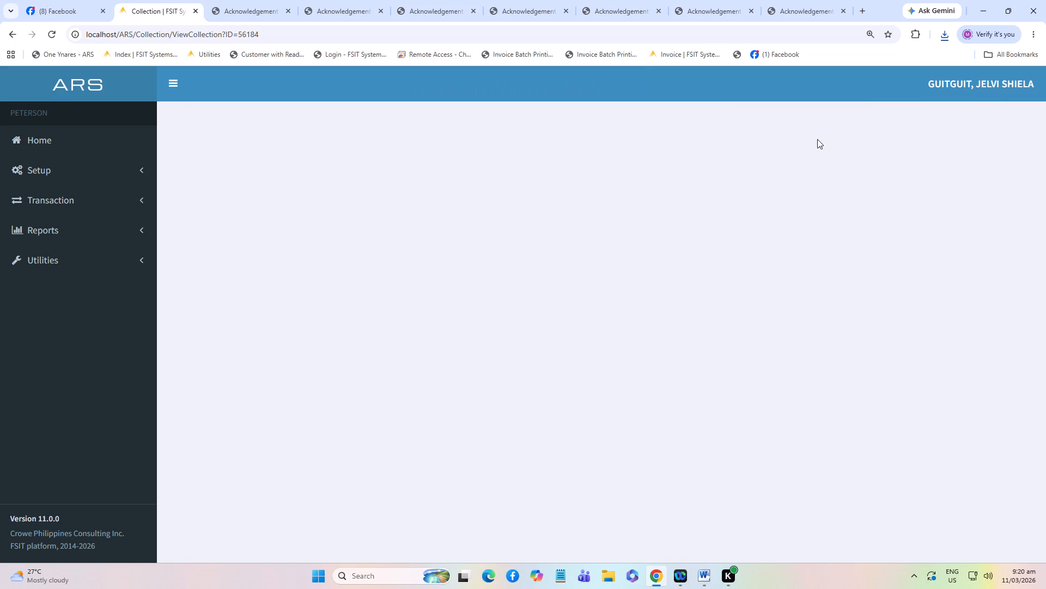
# Generate the vertical acknowledgement receipt for collection 2497-A, open the downloaded PDF and print it.
pyautogui.click(848, 124)
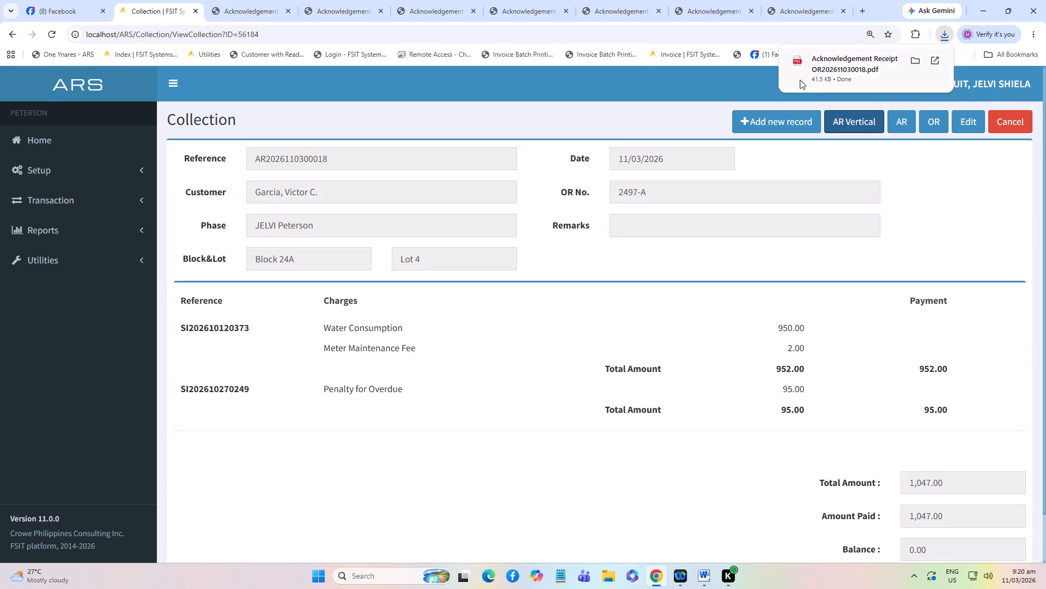
pyautogui.click(800, 80)
pyautogui.hotkey('ctrl', 'p')
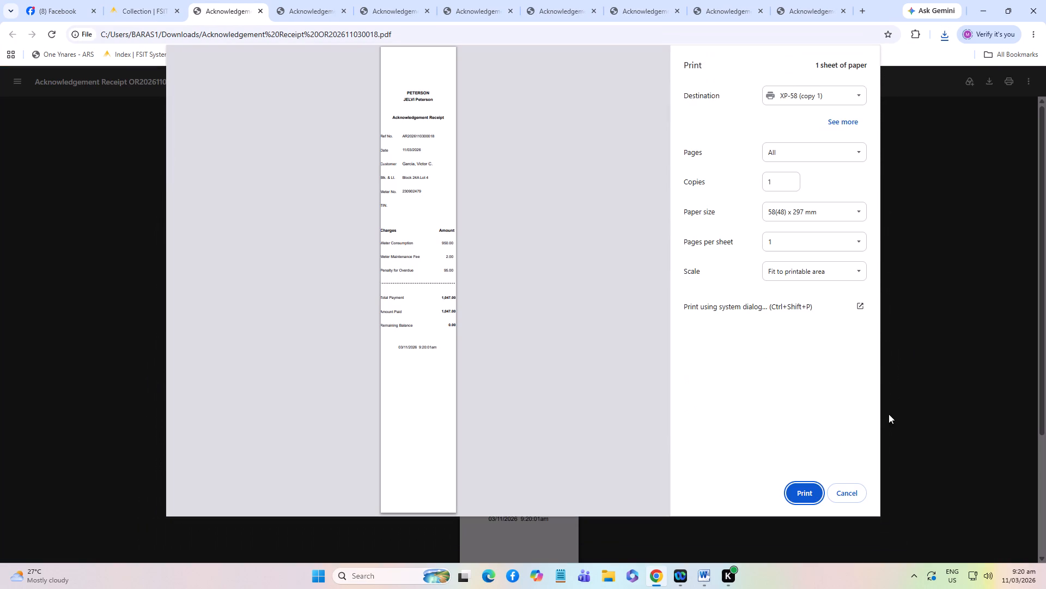
pyautogui.click(812, 496)
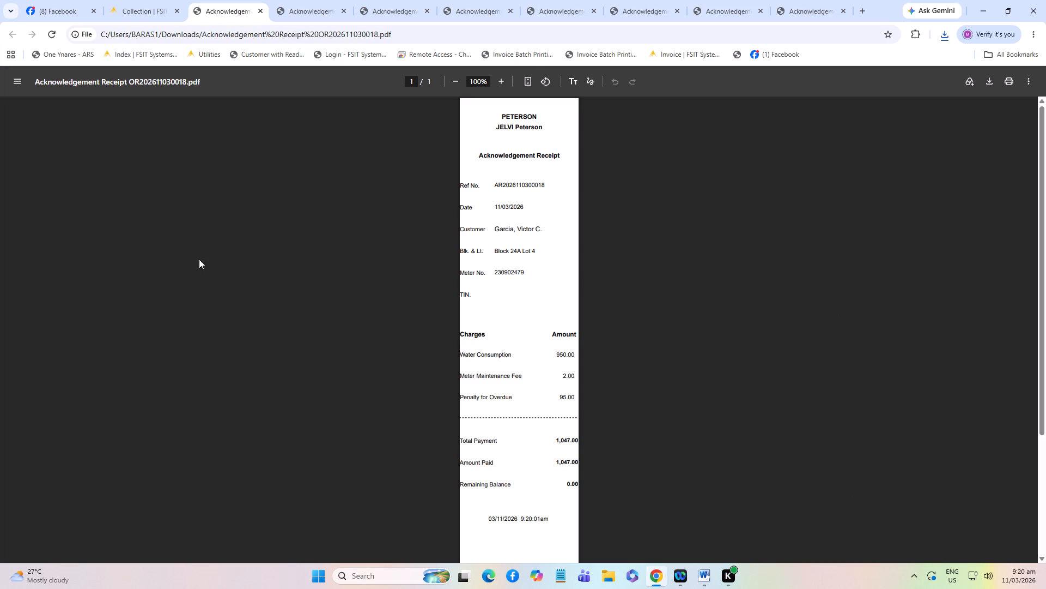
pyautogui.click(132, 7)
pyautogui.click(771, 116)
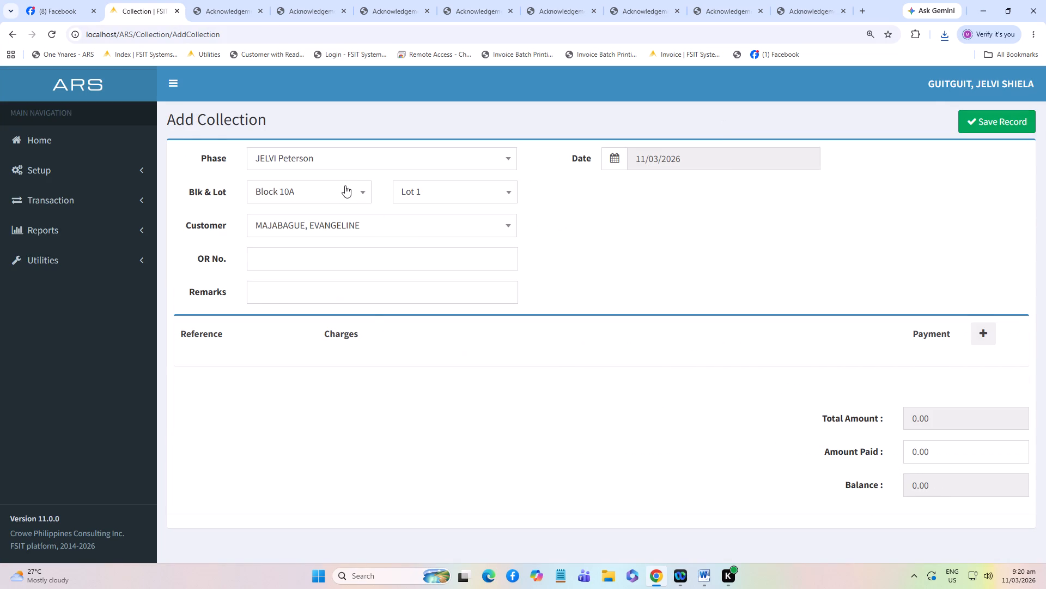
pyautogui.click(345, 185)
pyautogui.write('30')
pyautogui.moveTo(342, 235); pyautogui.dragTo(348, 235)
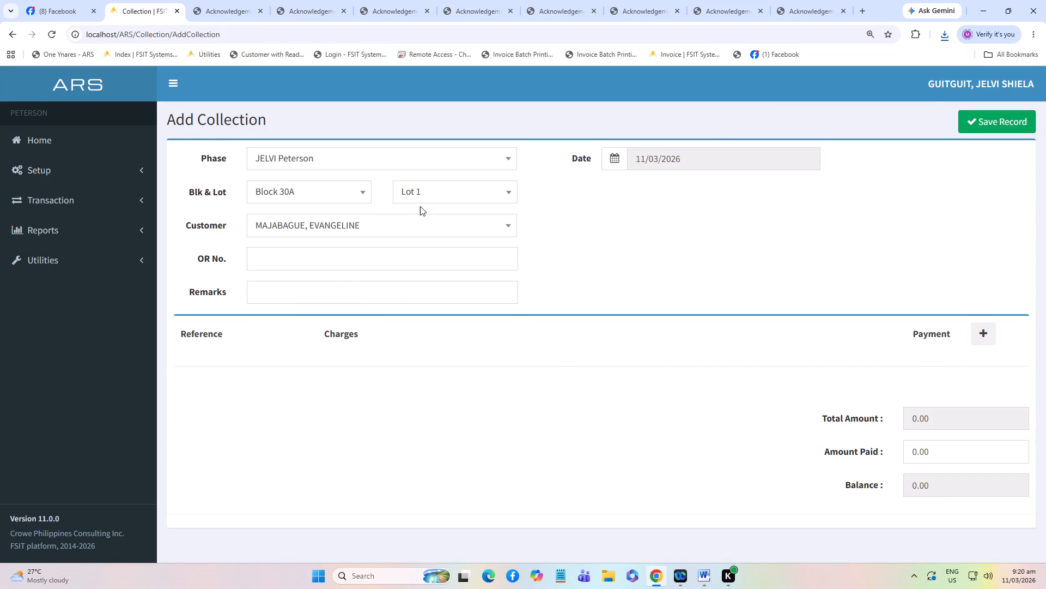
pyautogui.click(424, 200)
pyautogui.write('38')
pyautogui.click(468, 238)
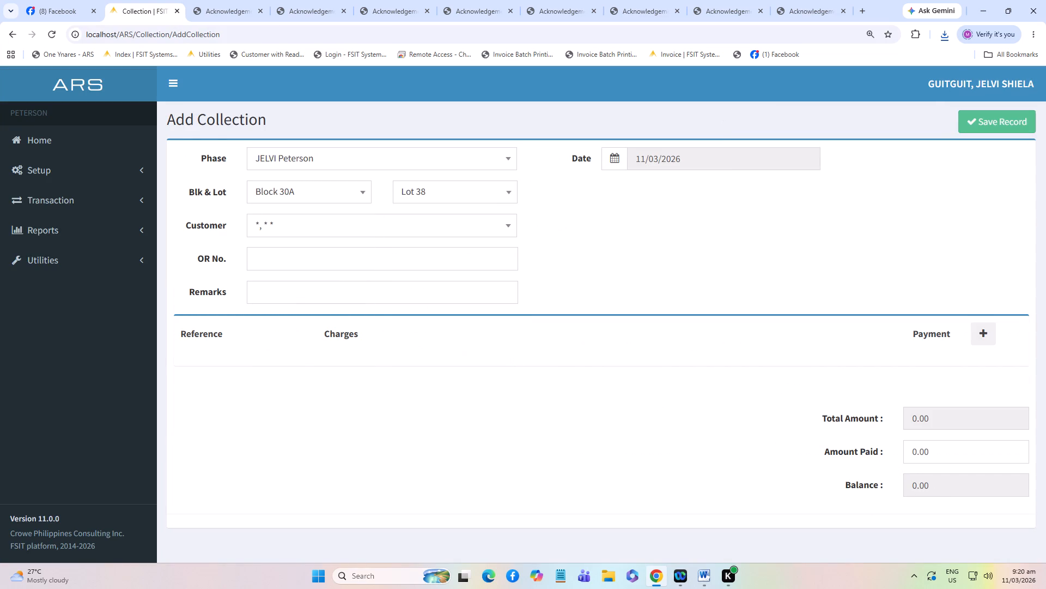
pyautogui.click(445, 260)
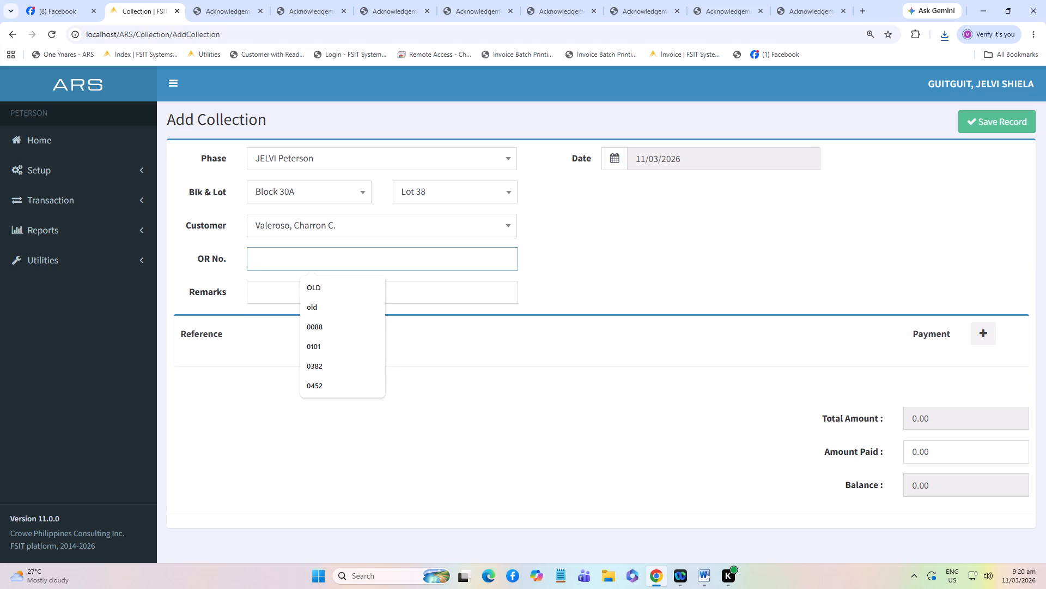
pyautogui.write('2498-A')
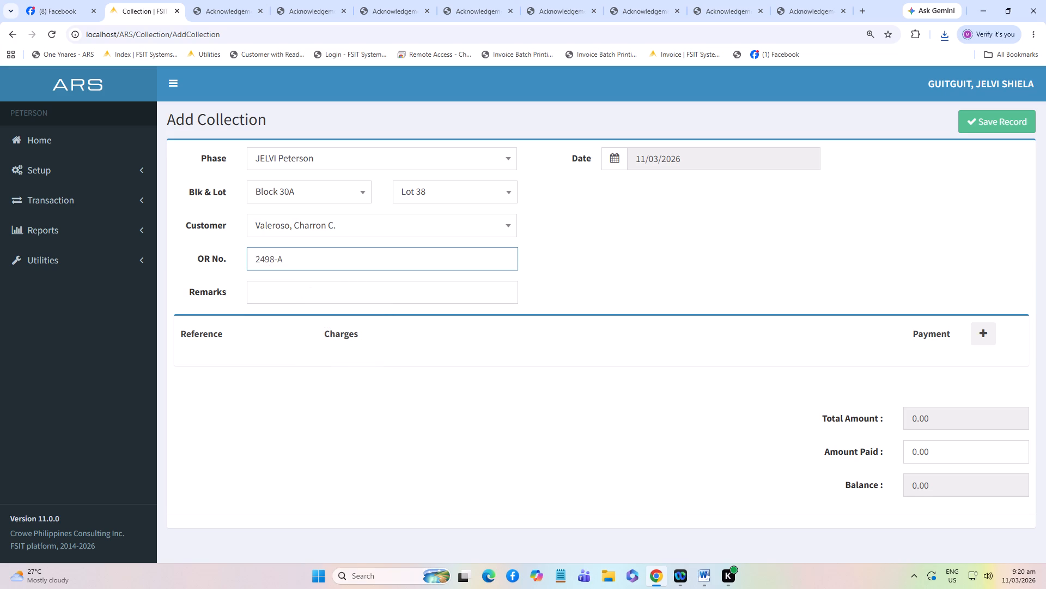
pyautogui.click(986, 341)
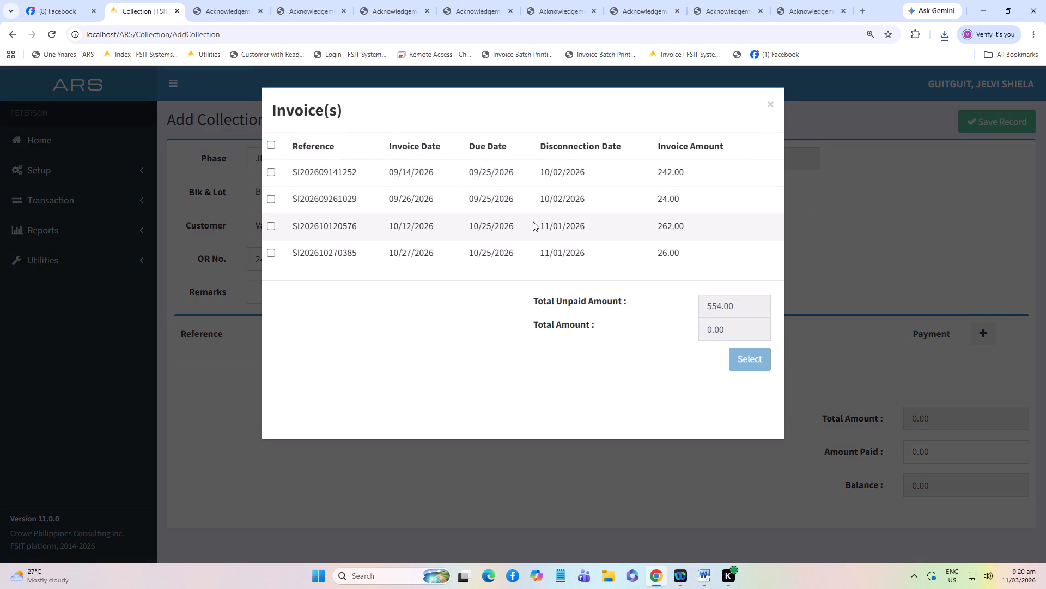
pyautogui.click(270, 172)
pyautogui.click(269, 198)
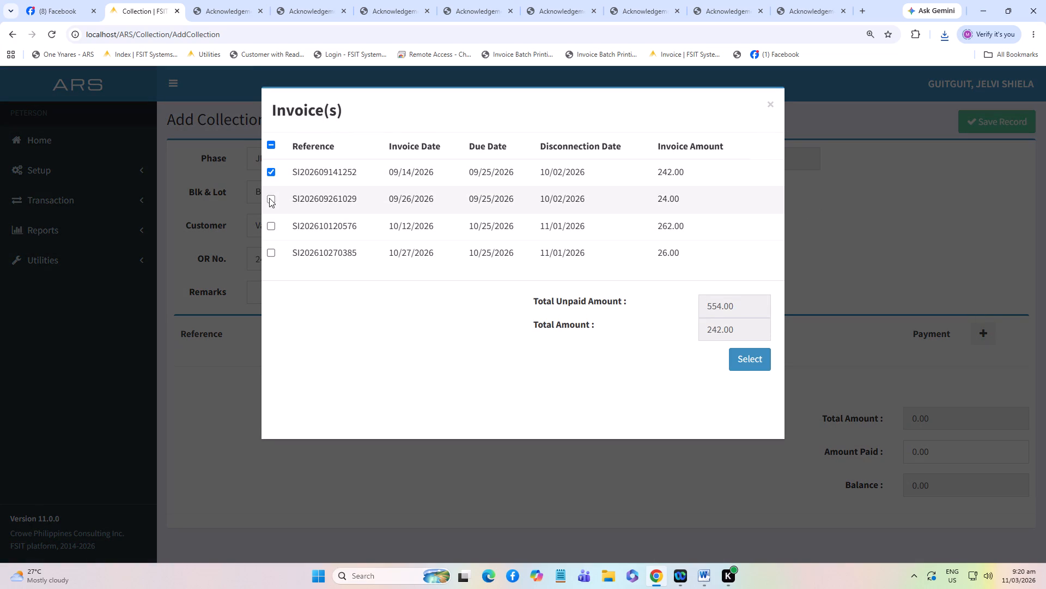
pyautogui.click(737, 356)
# Set the amount paid to 266 and save the collection record for OR number 2498-A.
pyautogui.scroll(-13, 889, 425)
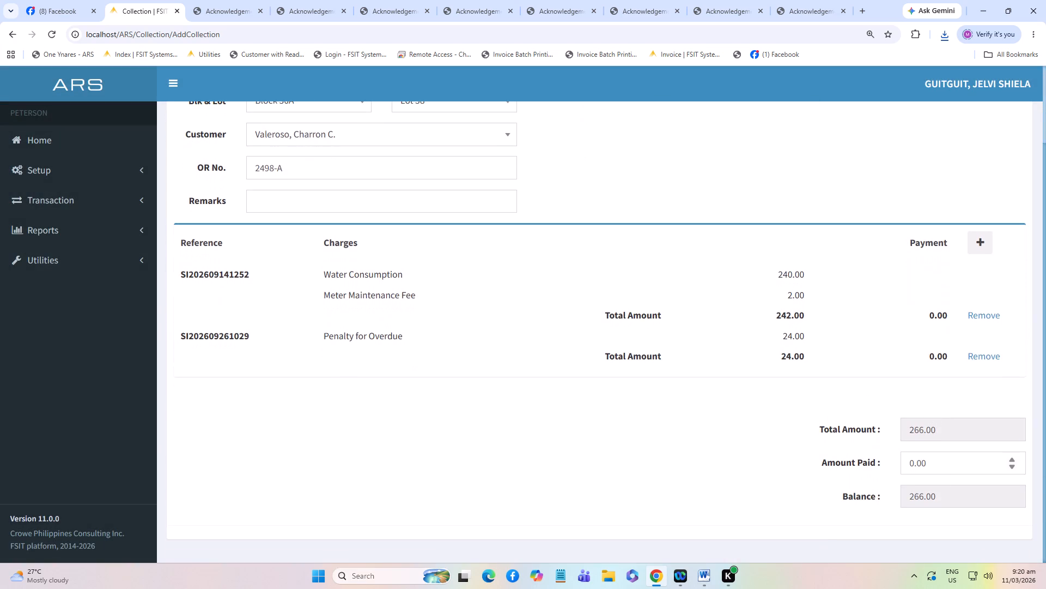
pyautogui.moveTo(932, 466); pyautogui.dragTo(853, 464)
pyautogui.write('266')
pyautogui.scroll(2, 992, 233)
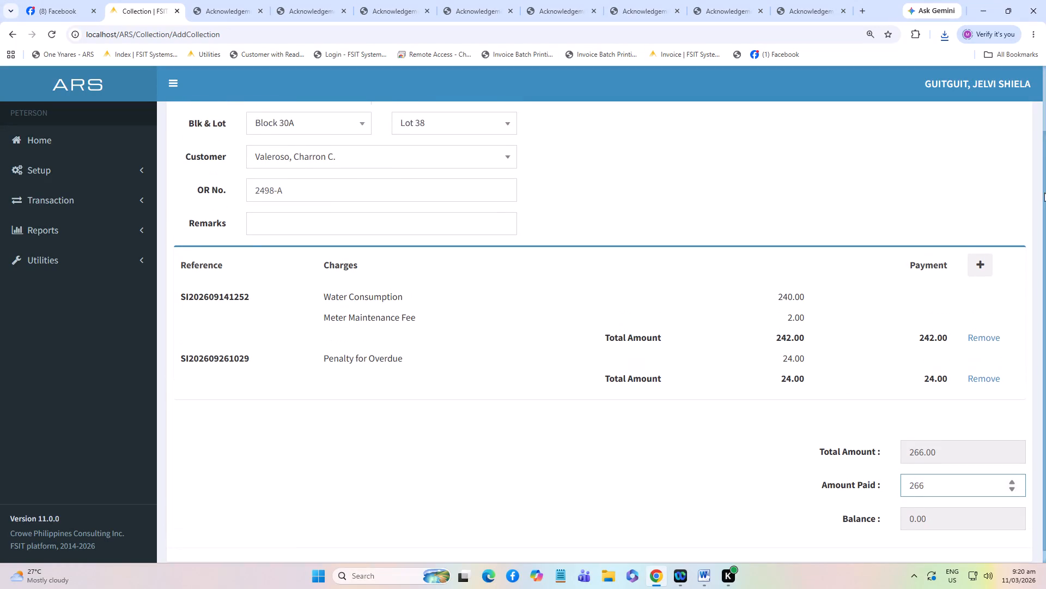
pyautogui.scroll(1, 1044, 193)
pyautogui.click(994, 125)
pyautogui.click(594, 106)
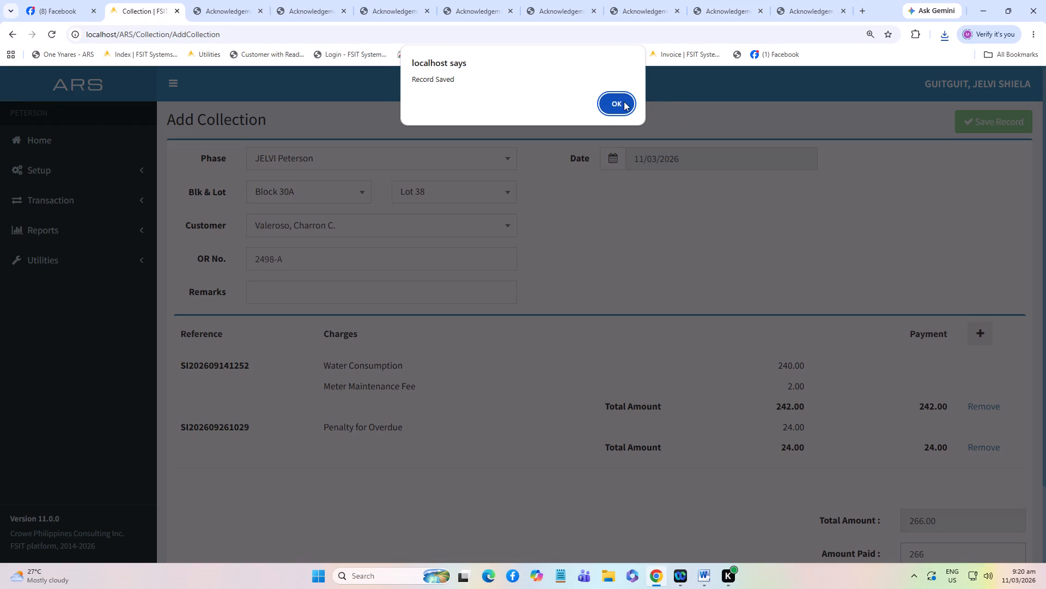
pyautogui.click(623, 101)
# Generate the vertical acknowledgement receipt for collection 2498-A, open the downloaded PDF and print it.
pyautogui.click(861, 122)
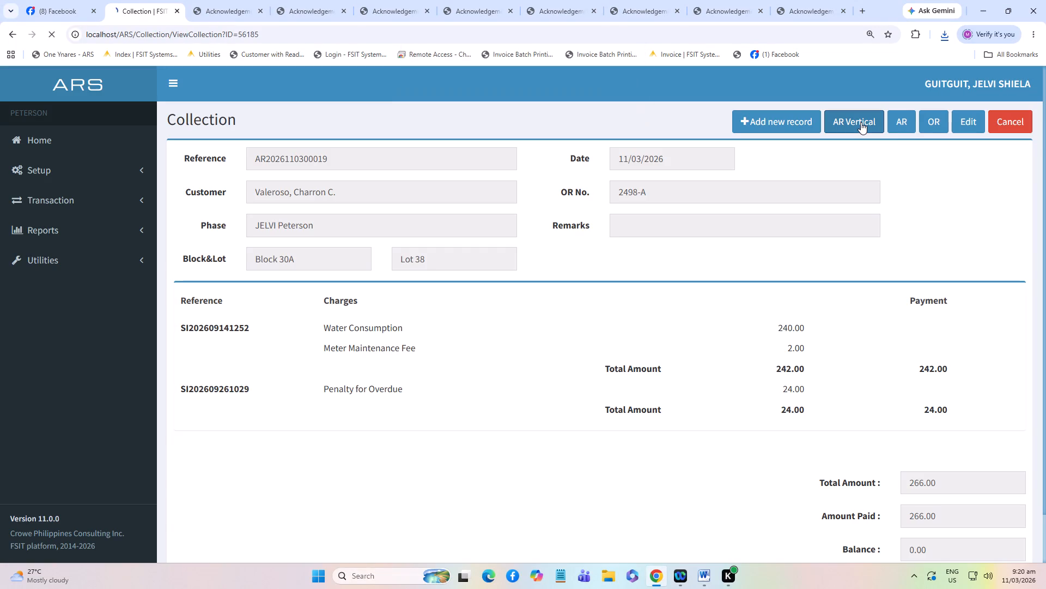
pyautogui.click(828, 77)
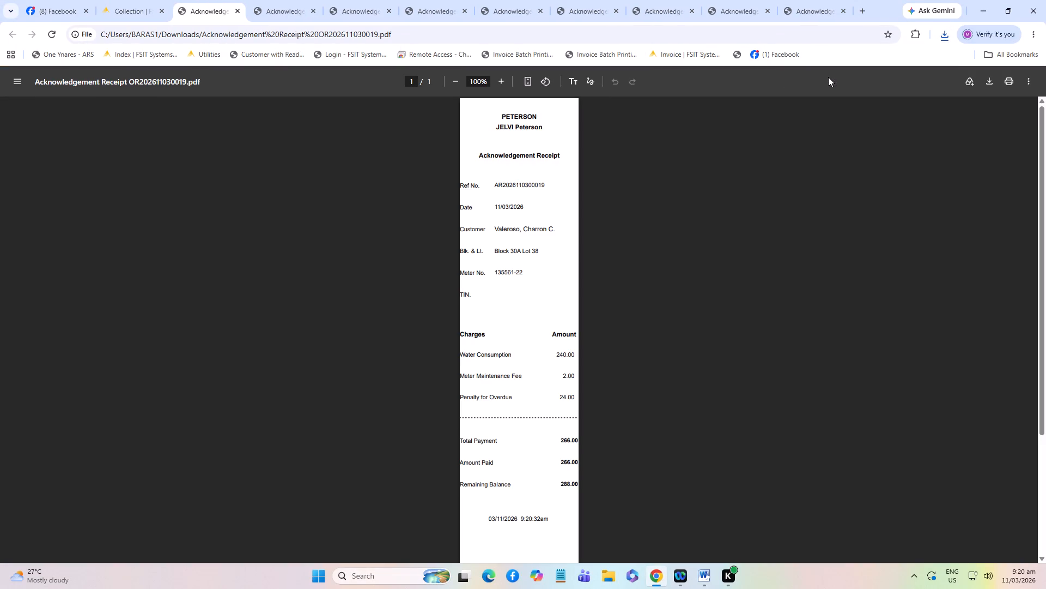
pyautogui.hotkey('ctrl', 'p')
pyautogui.click(804, 493)
pyautogui.click(130, 17)
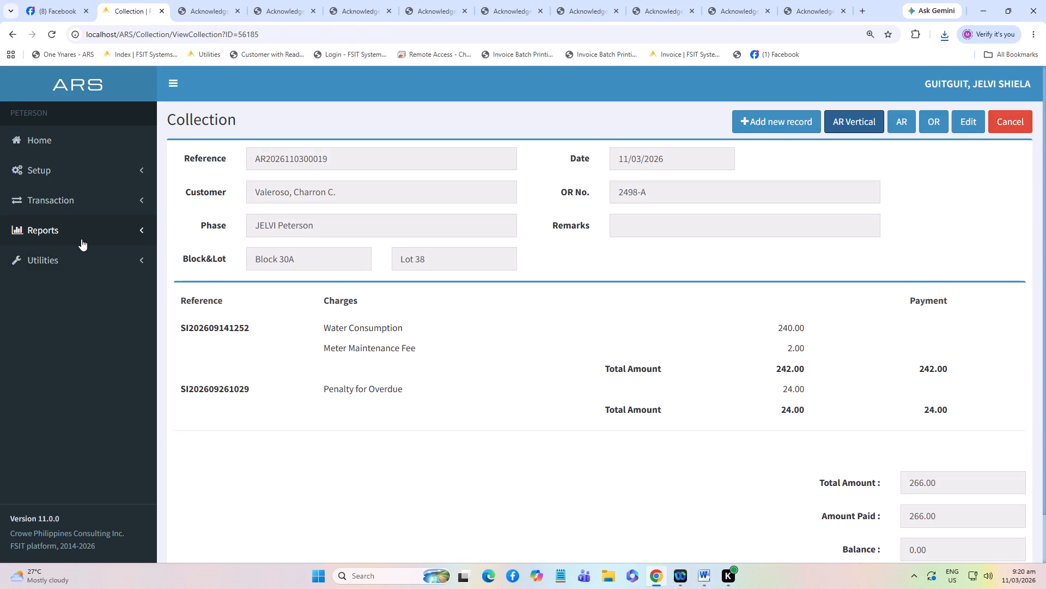
pyautogui.click(81, 239)
pyautogui.click(65, 339)
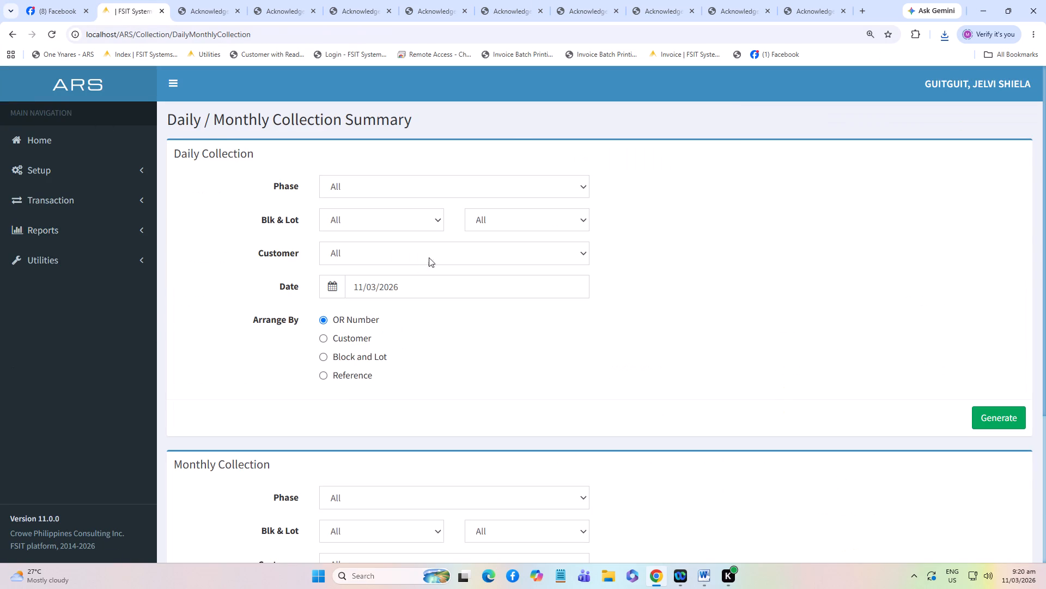
pyautogui.click(403, 188)
pyautogui.click(401, 225)
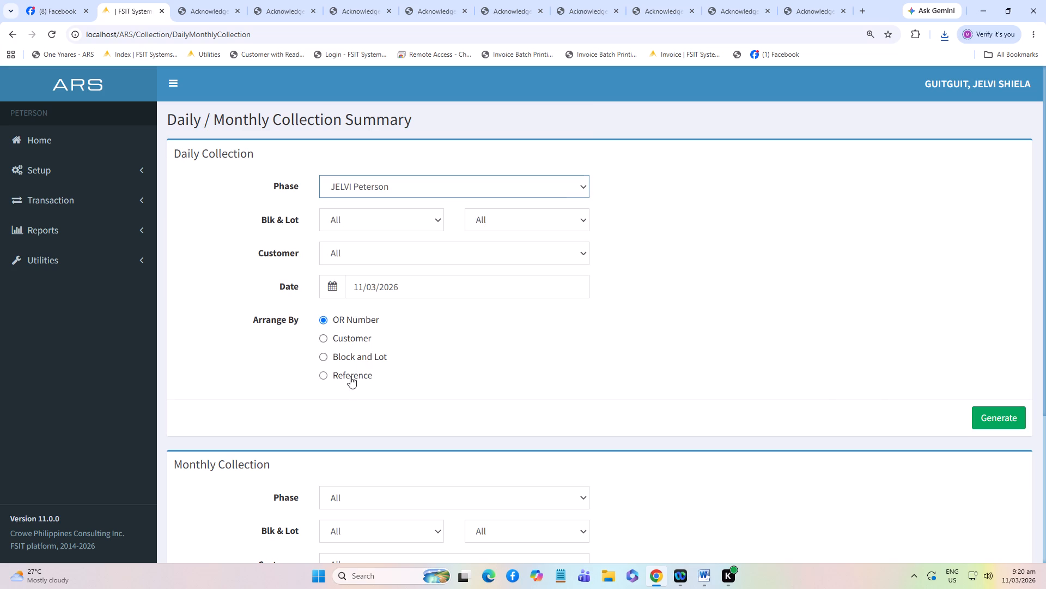
pyautogui.click(350, 376)
pyautogui.click(987, 418)
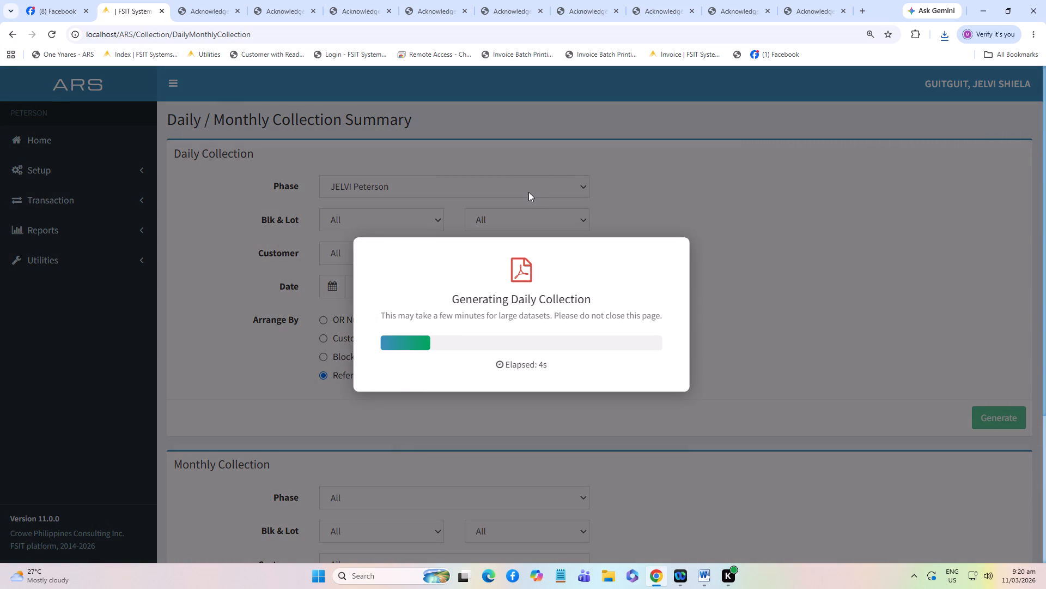
# Close all the open acknowledgement receipt PDFs while keeping the collection summary page open.
pyautogui.tripleClick(237, 11)
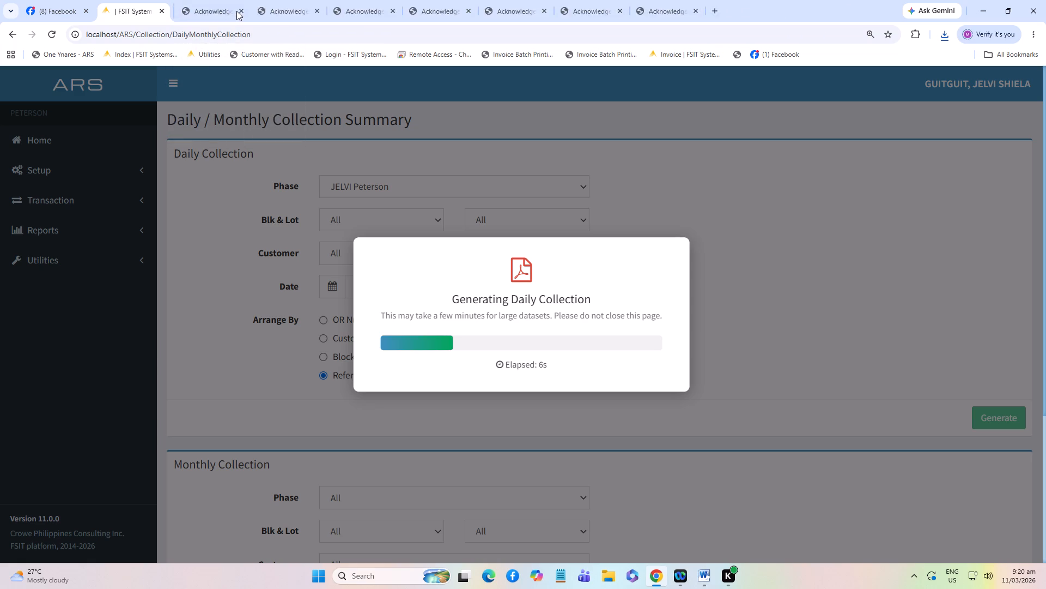
pyautogui.tripleClick(236, 10)
pyautogui.tripleClick(234, 9)
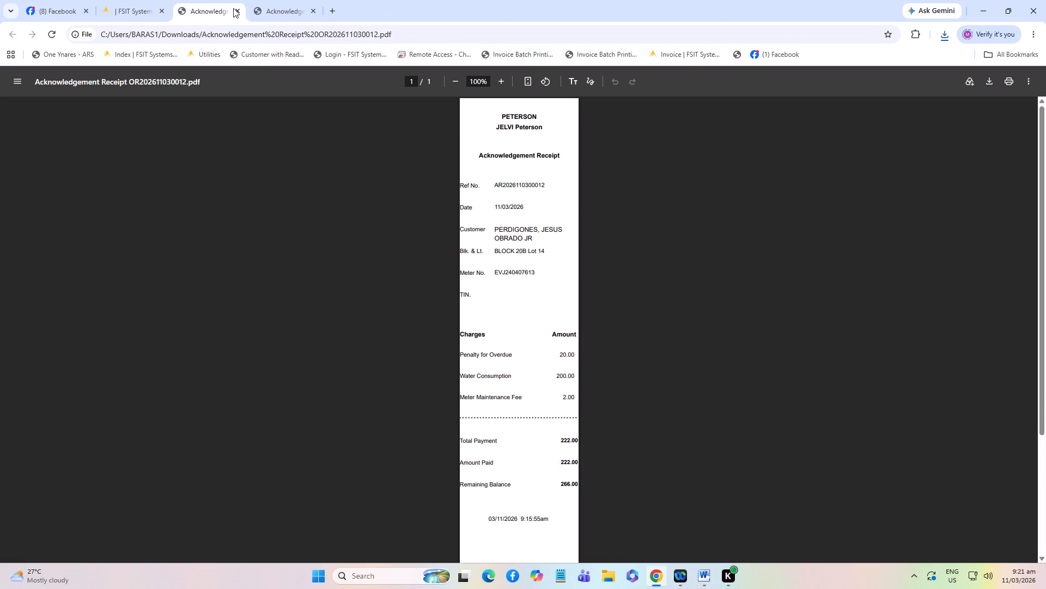
pyautogui.click(233, 8)
pyautogui.click(235, 9)
pyautogui.click(238, 11)
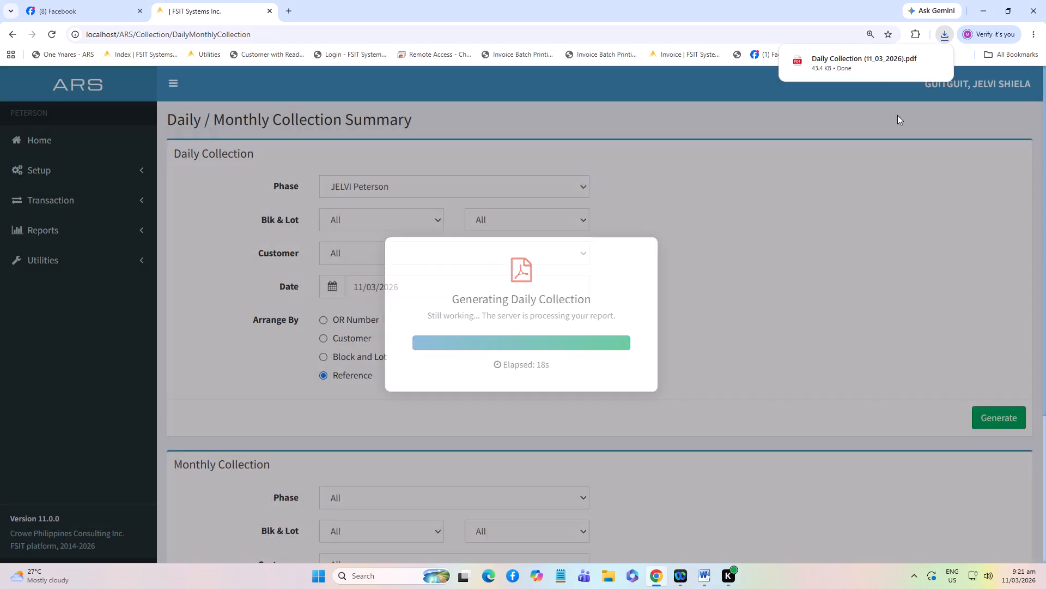
# Open the downloaded Daily Collection (11_03_2026) PDF and look through its entries.
pyautogui.click(847, 57)
pyautogui.scroll(-12, 532, 409)
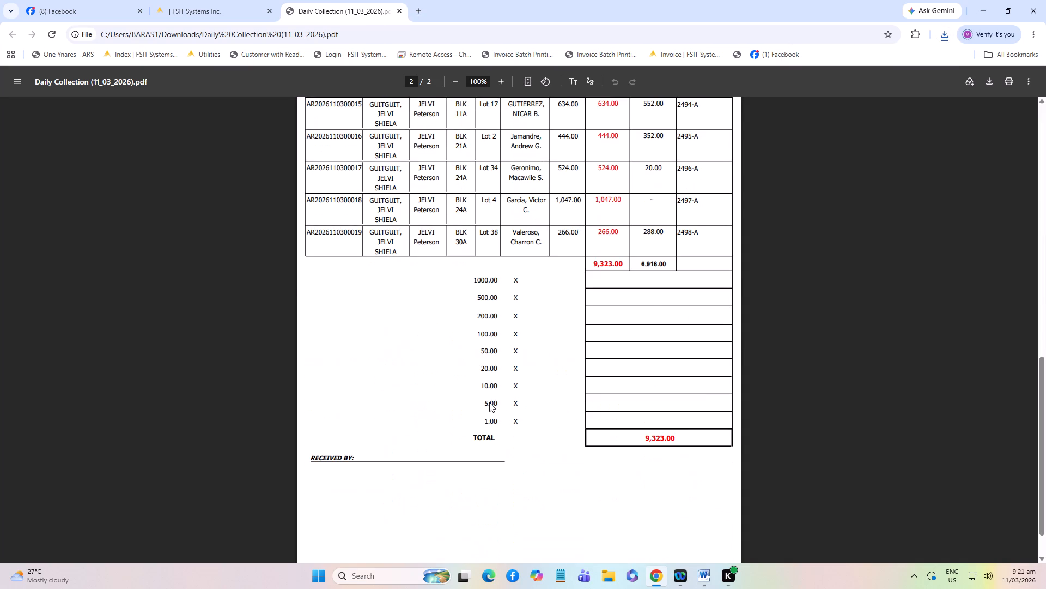
# Review the Daily Collection (11_03_2026) PDF from its first entry through the totals and the cash denomination table.
pyautogui.scroll(12, 489, 402)
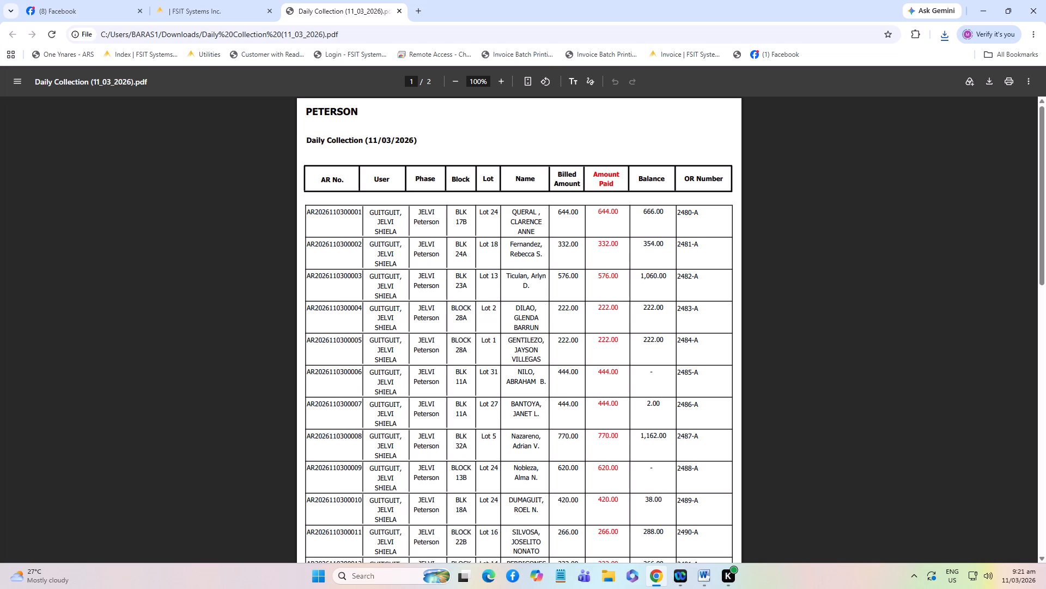
pyautogui.scroll(-1, 698, 420)
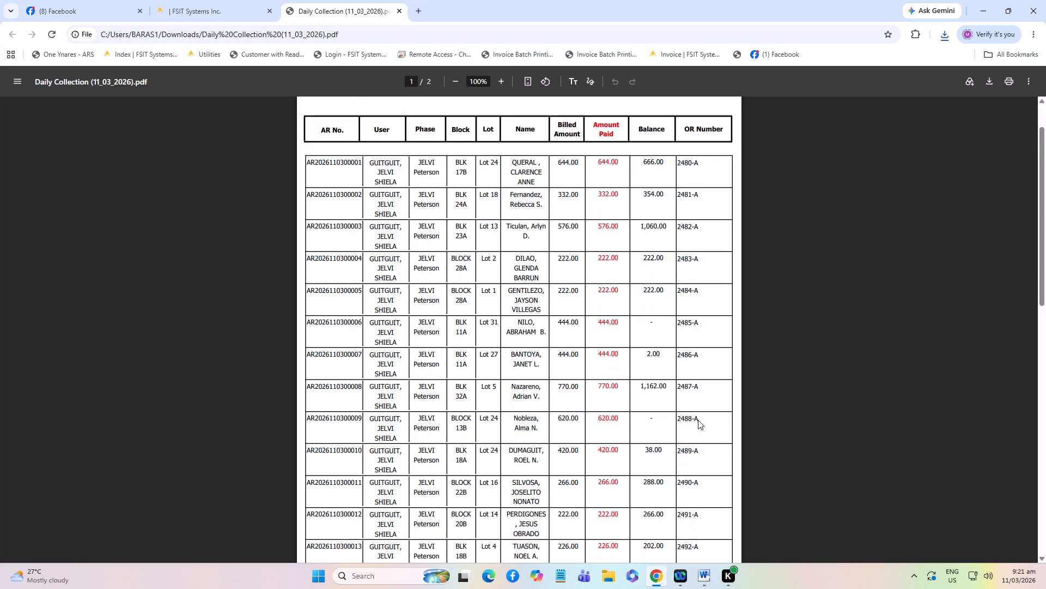
pyautogui.scroll(-3, 698, 420)
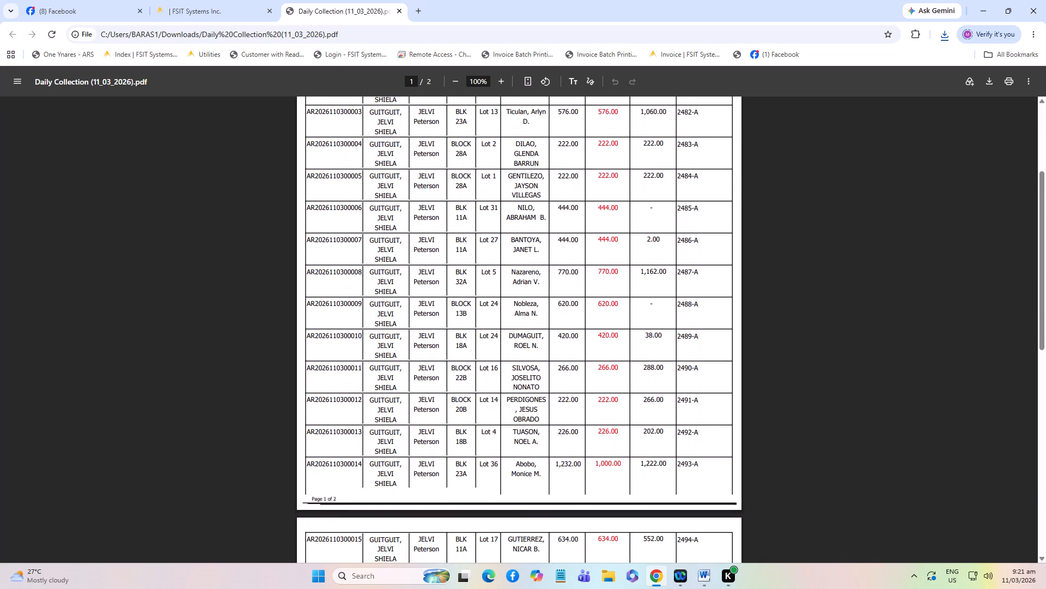
pyautogui.scroll(-2, 698, 420)
pyautogui.scroll(-3, 699, 465)
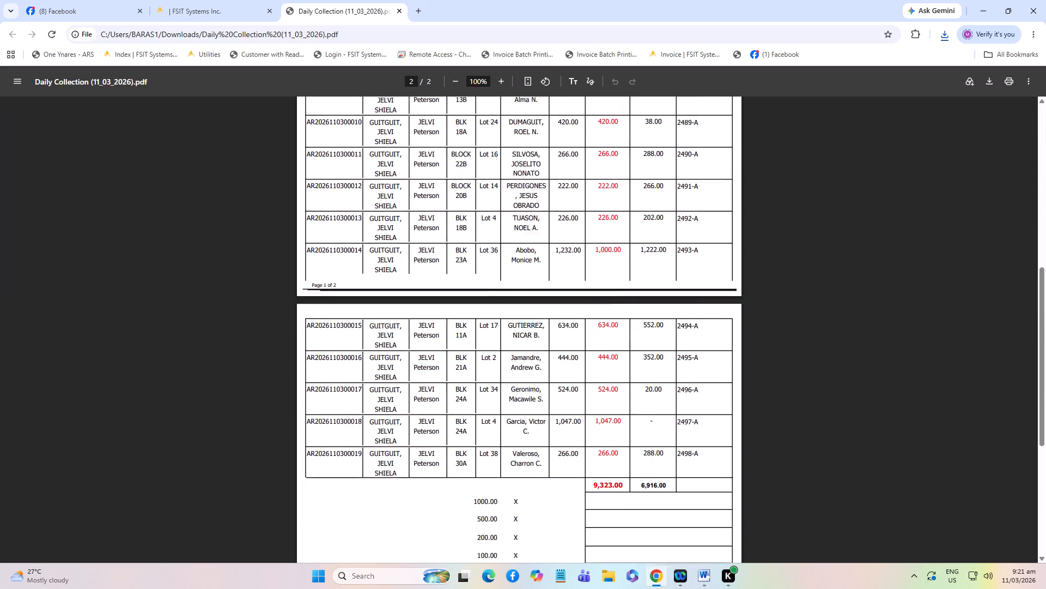
pyautogui.scroll(-2, 699, 466)
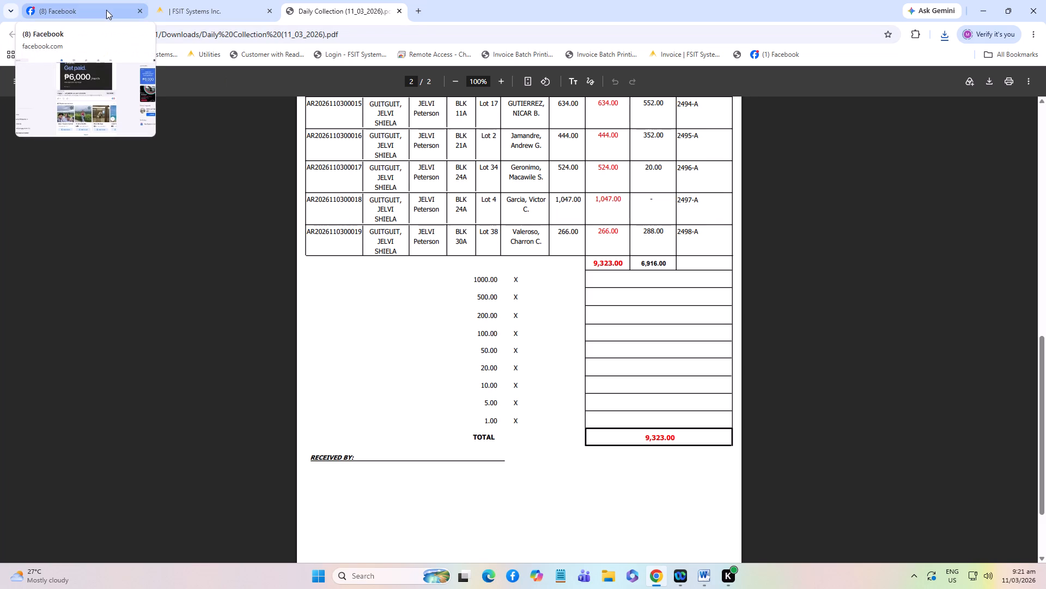
pyautogui.click(106, 10)
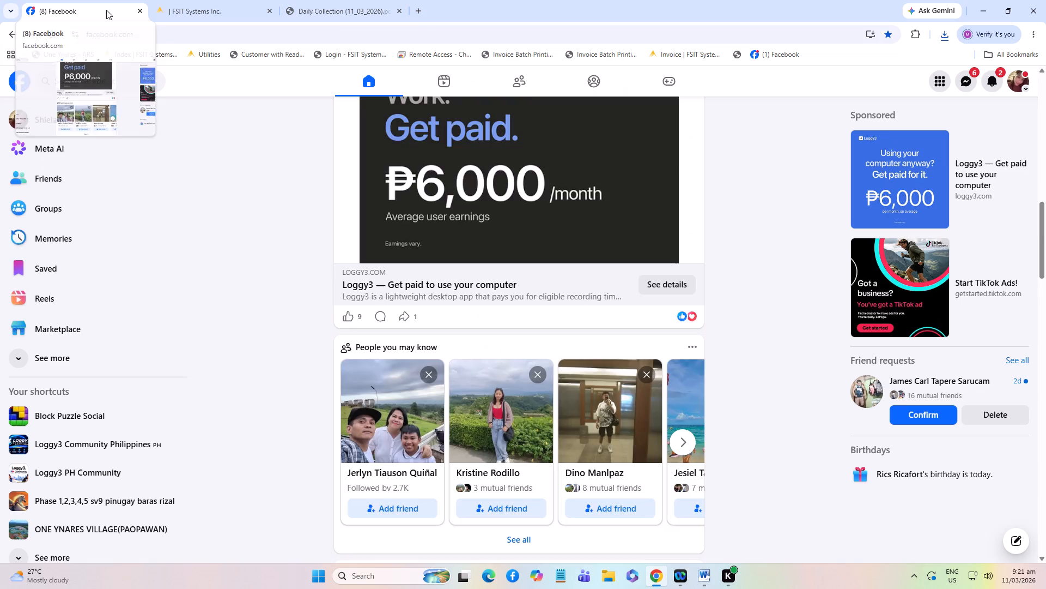
pyautogui.click(218, 10)
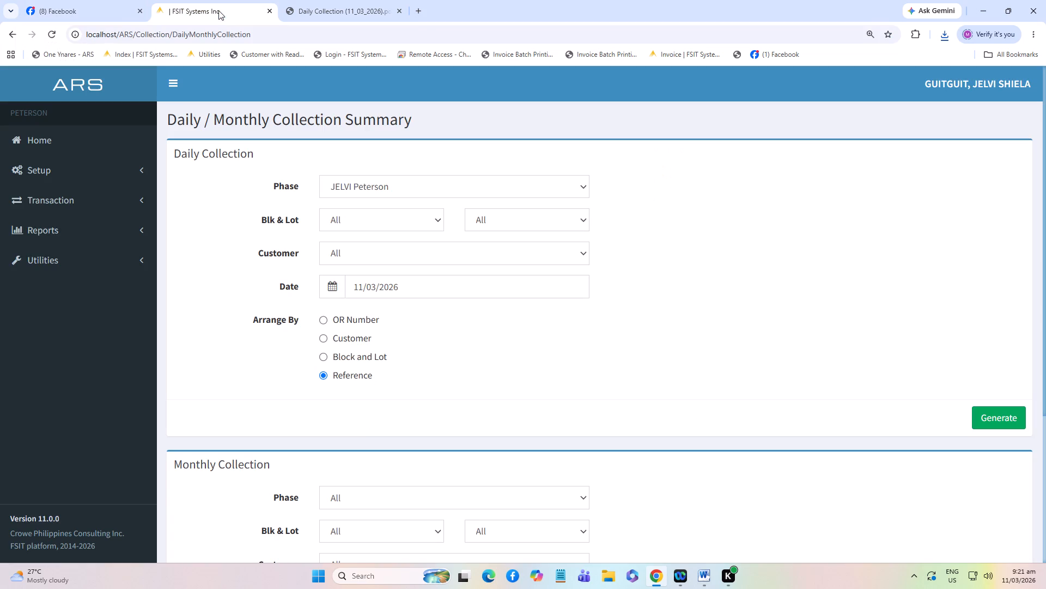
pyautogui.click(80, 201)
pyautogui.click(60, 265)
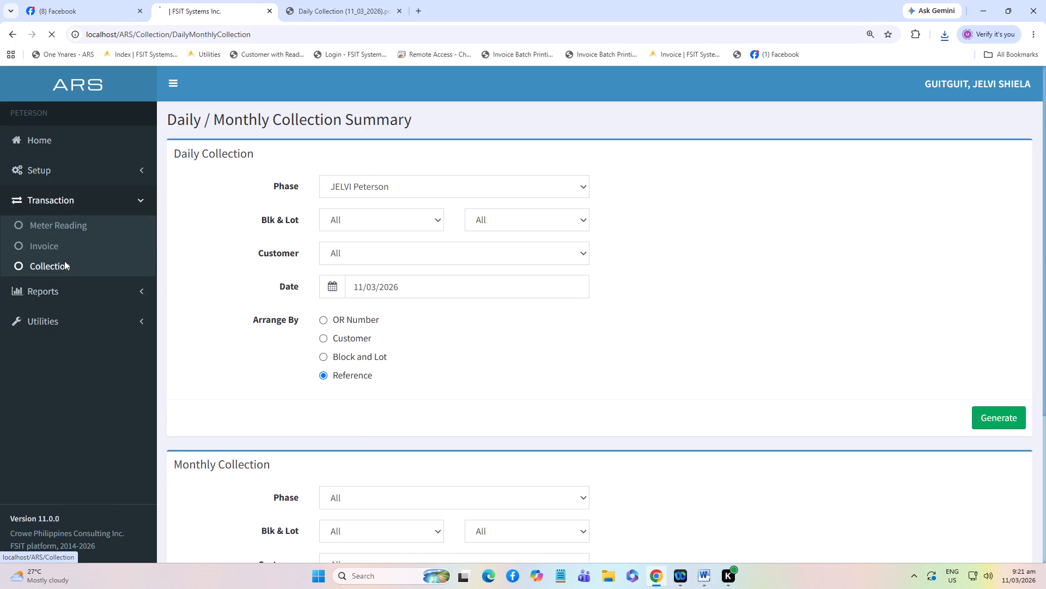
pyautogui.click(1025, 125)
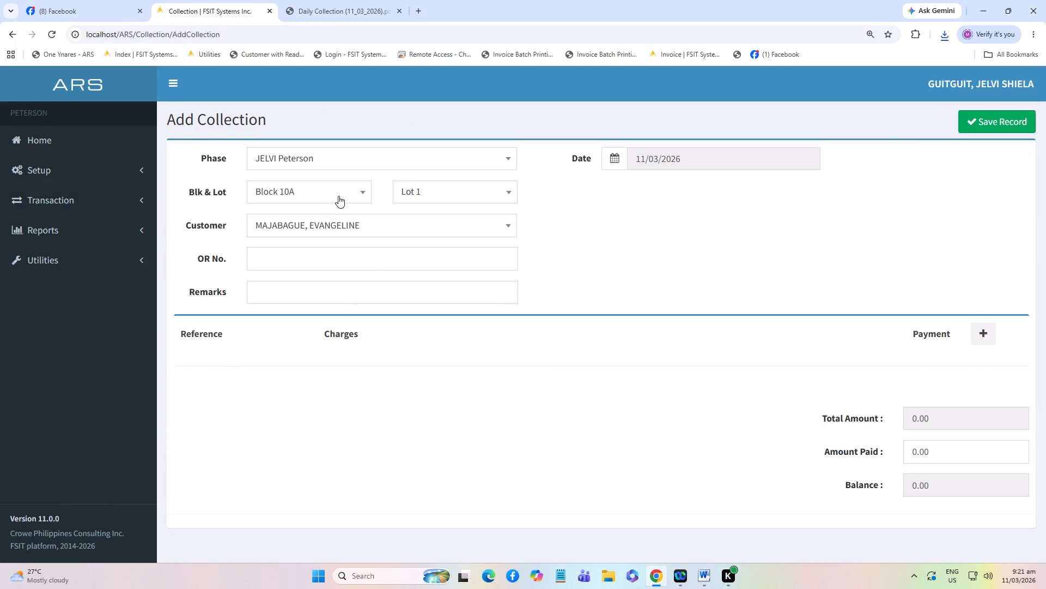
pyautogui.click(338, 196)
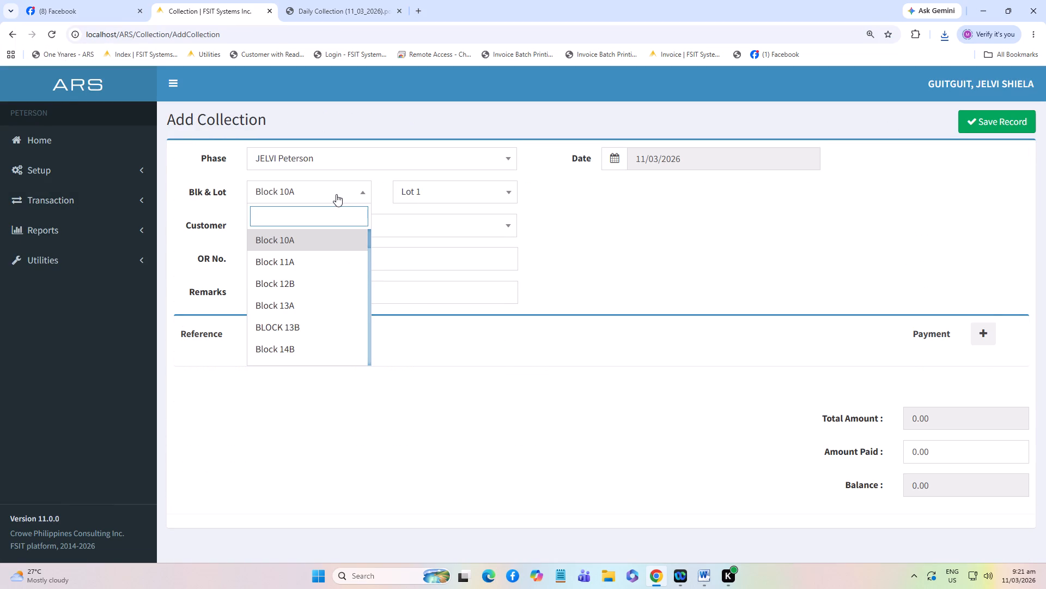
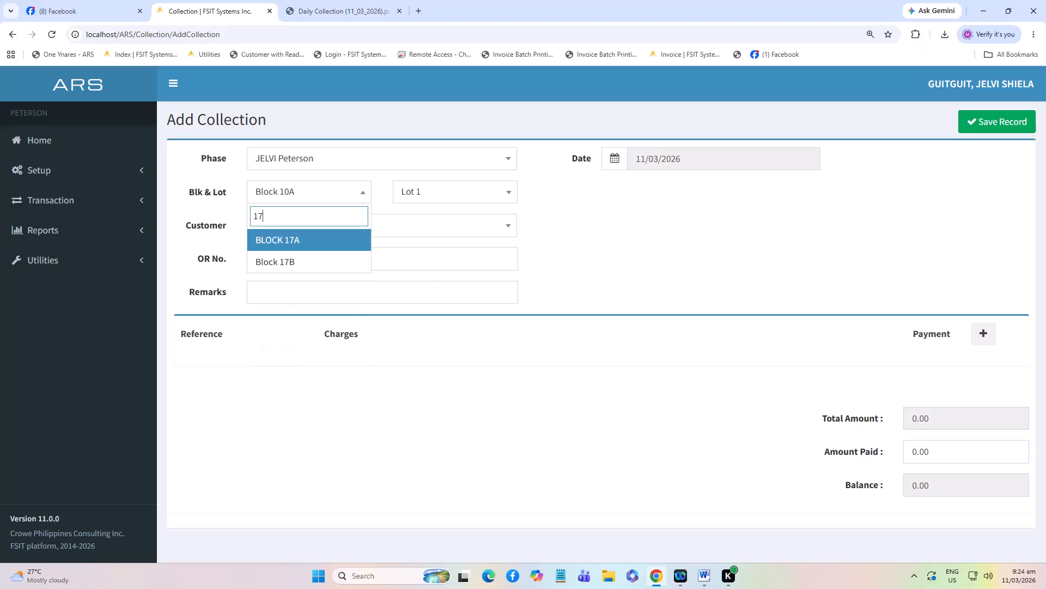
pyautogui.moveTo(346, 259); pyautogui.dragTo(354, 252)
pyautogui.click(435, 191)
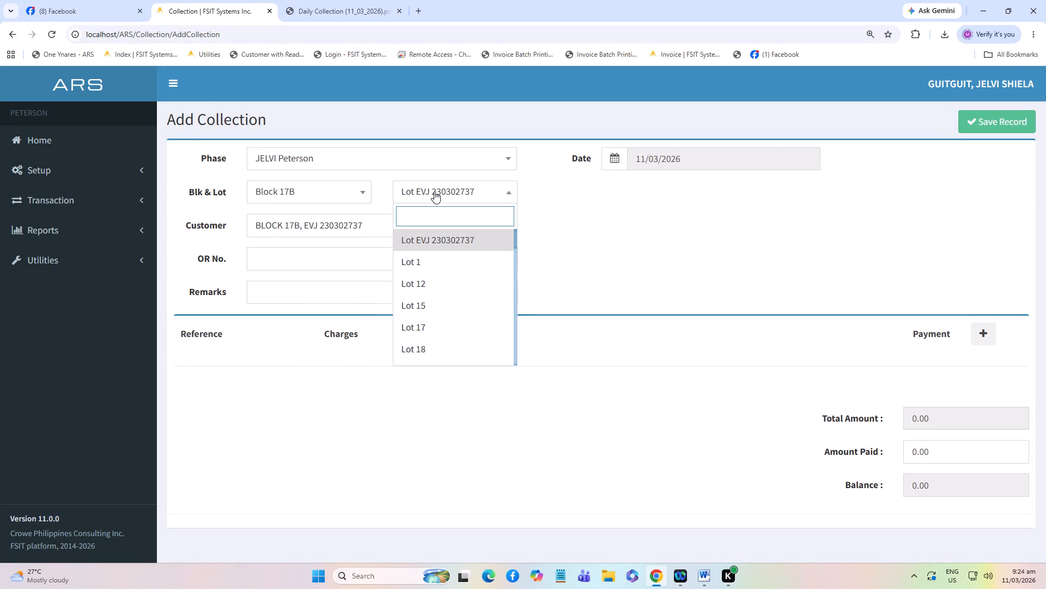
pyautogui.write('29')
pyautogui.click(470, 248)
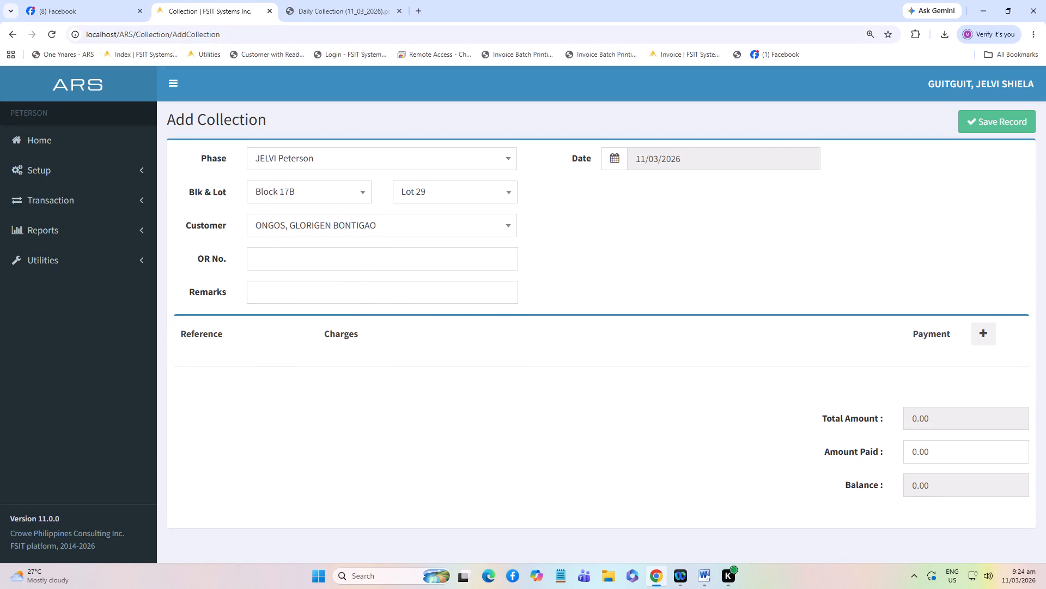
# Check the total of the customer's four September and October unpaid invoices, and of the two September ones alone, without adding any to the collection.
pyautogui.click(988, 334)
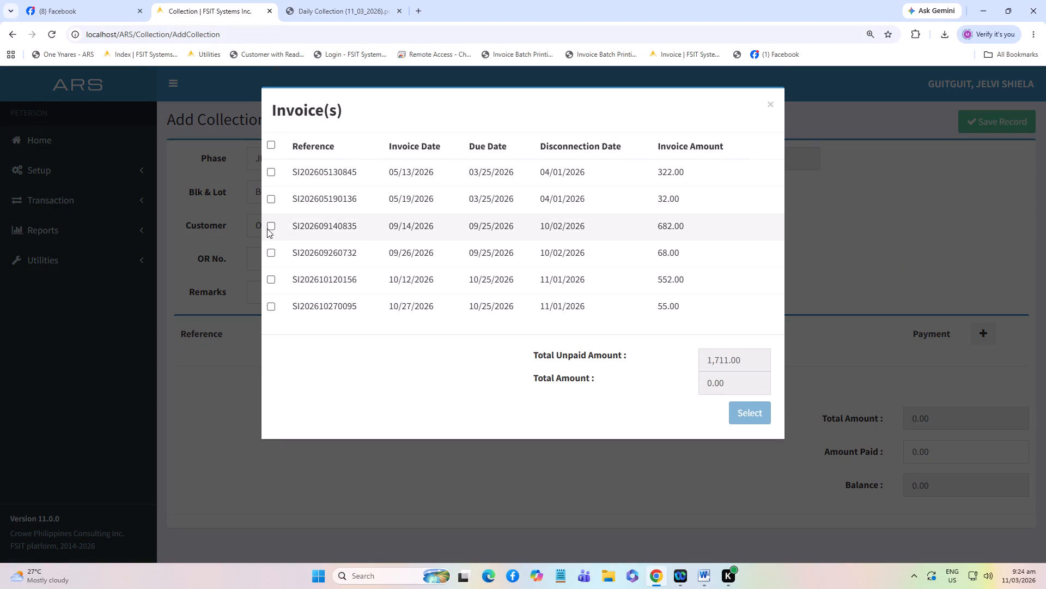
pyautogui.click(272, 226)
pyautogui.click(271, 249)
pyautogui.click(271, 278)
pyautogui.click(272, 305)
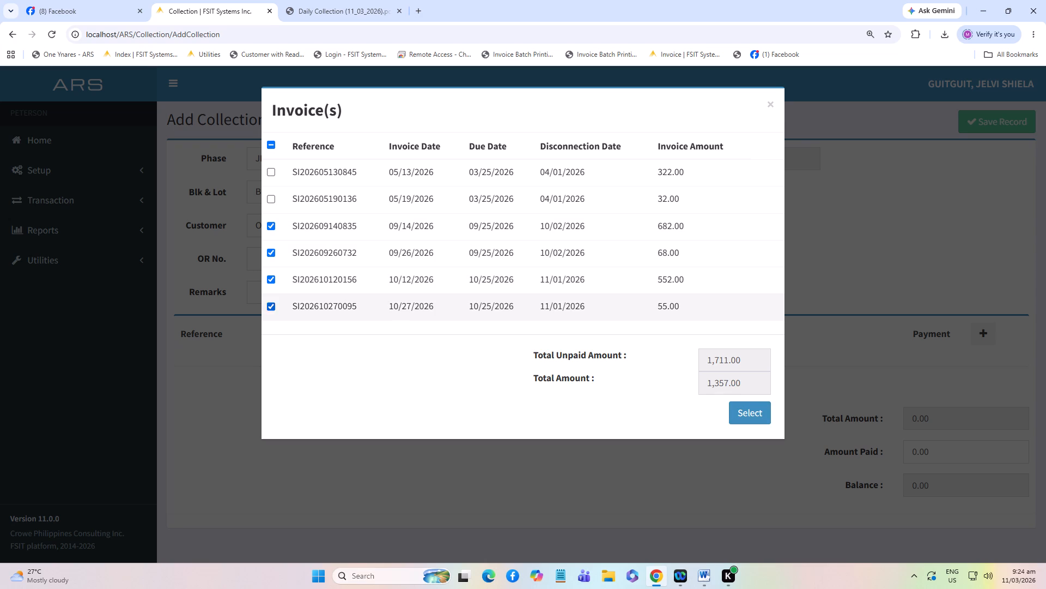
pyautogui.moveTo(709, 389); pyautogui.dragTo(752, 384)
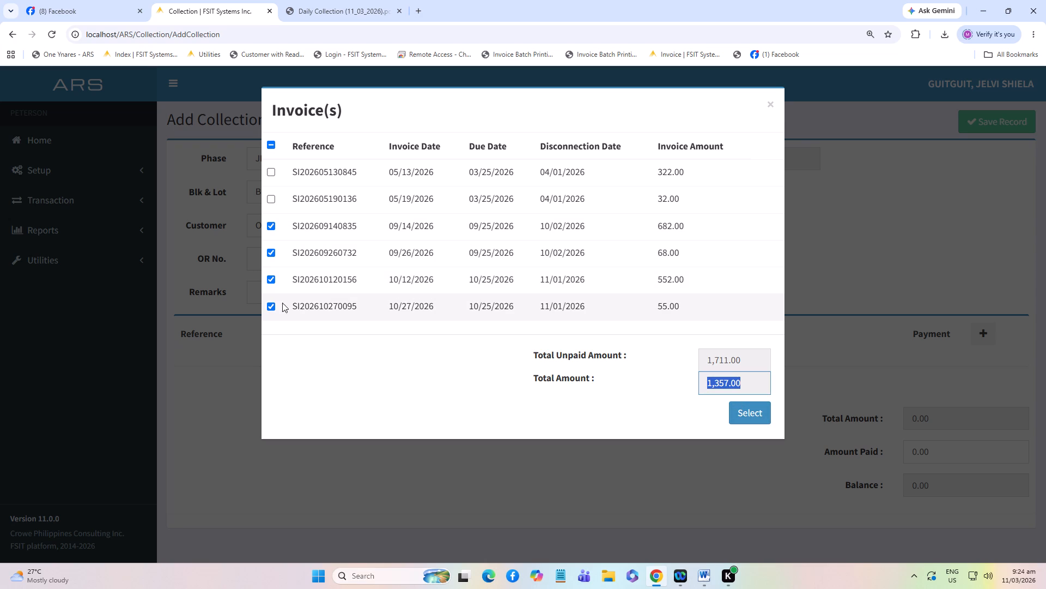
pyautogui.click(268, 309)
pyautogui.click(271, 280)
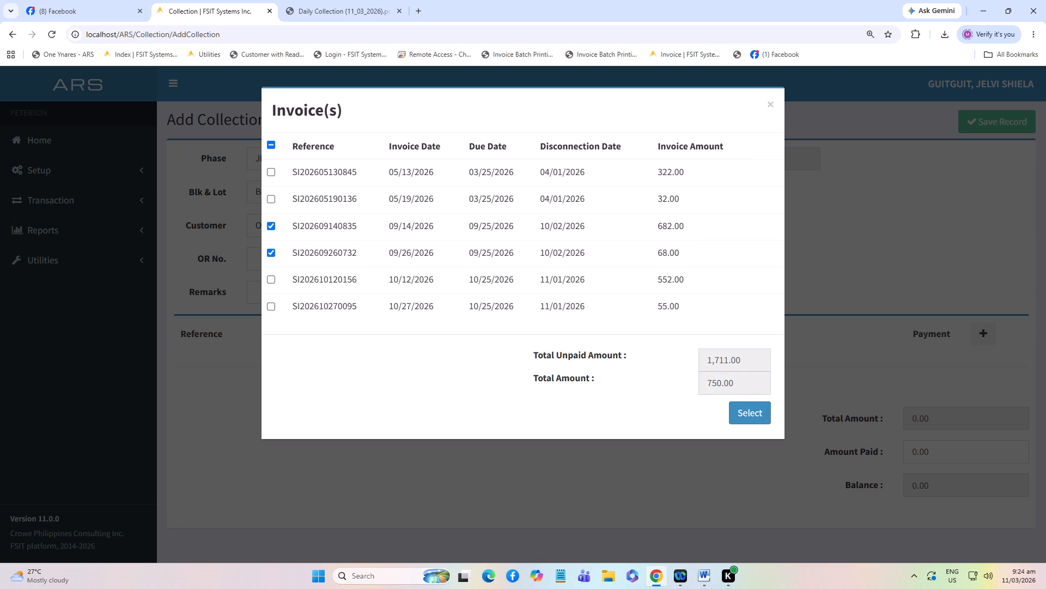
pyautogui.moveTo(704, 385); pyautogui.dragTo(768, 384)
pyautogui.click(856, 249)
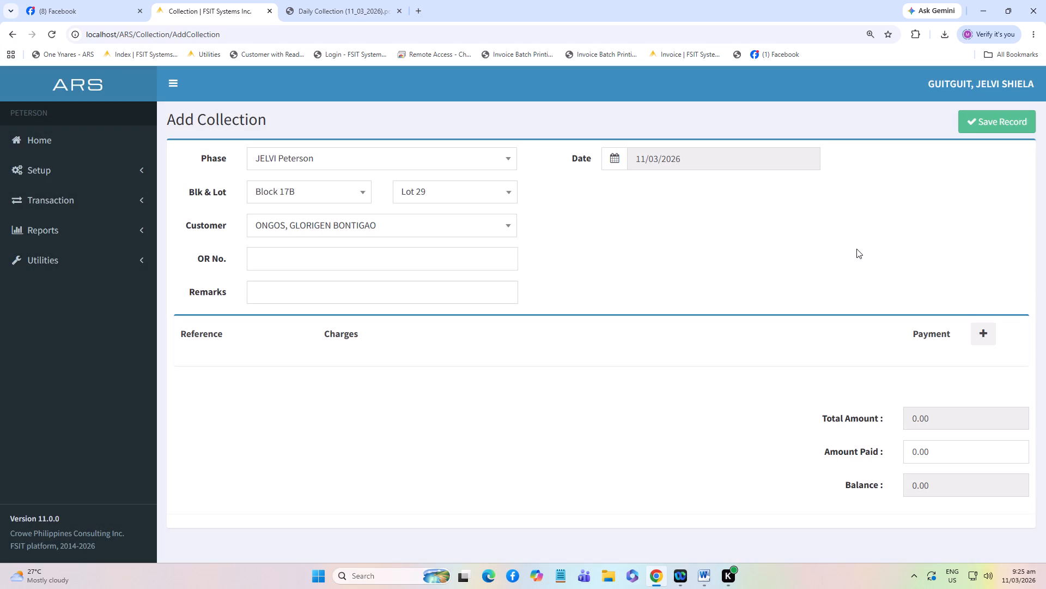
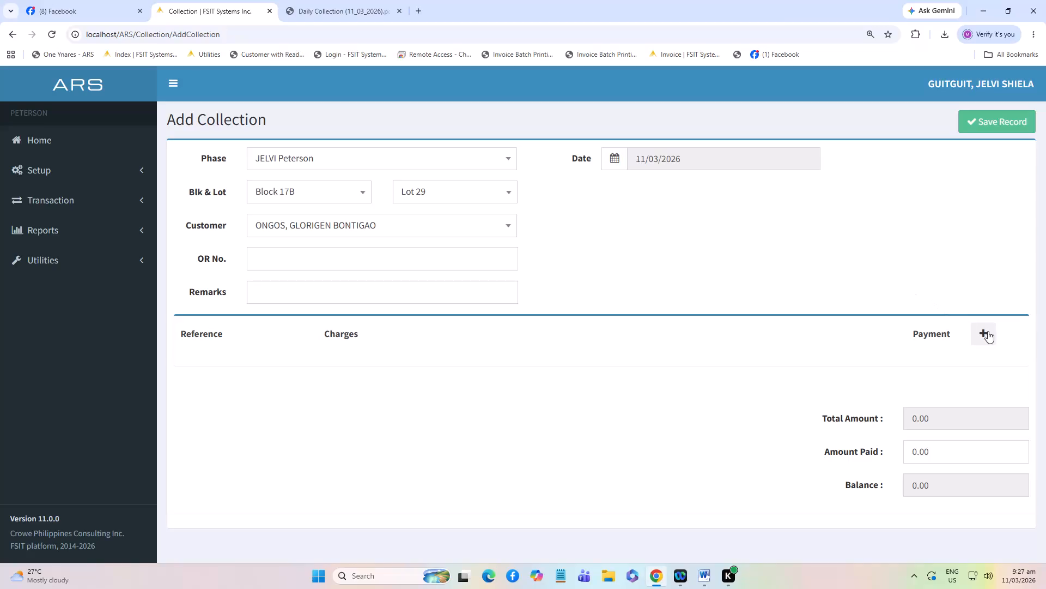
pyautogui.click(988, 331)
pyautogui.click(271, 306)
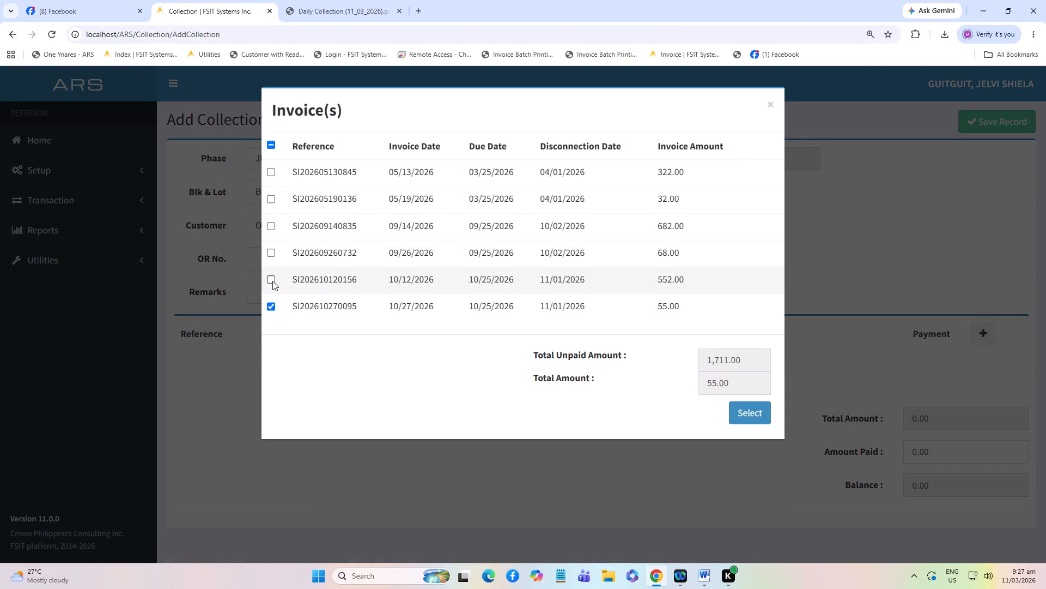
pyautogui.click(270, 277)
pyautogui.moveTo(747, 382); pyautogui.dragTo(628, 380)
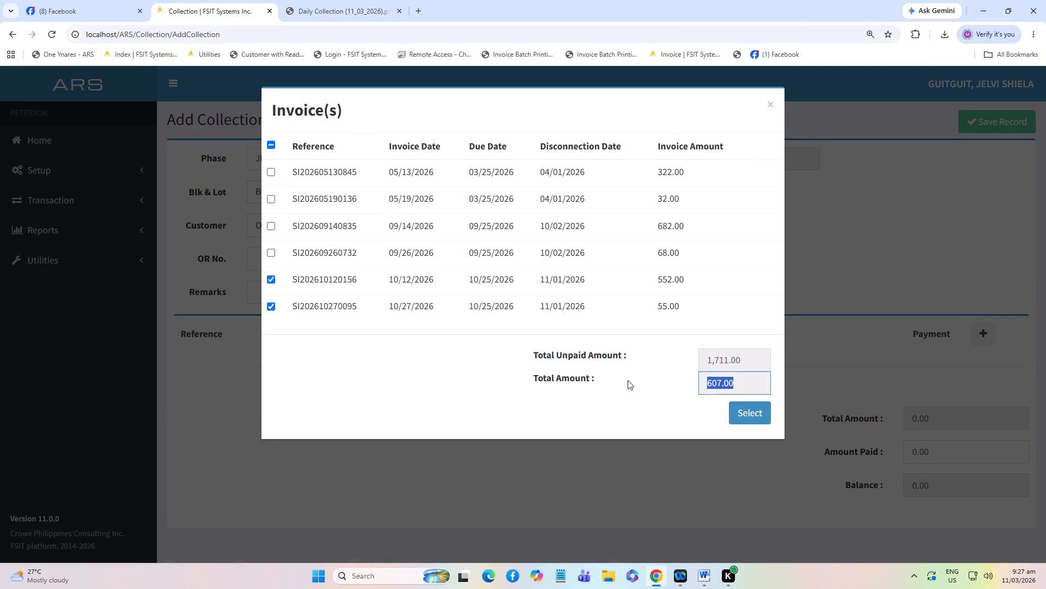
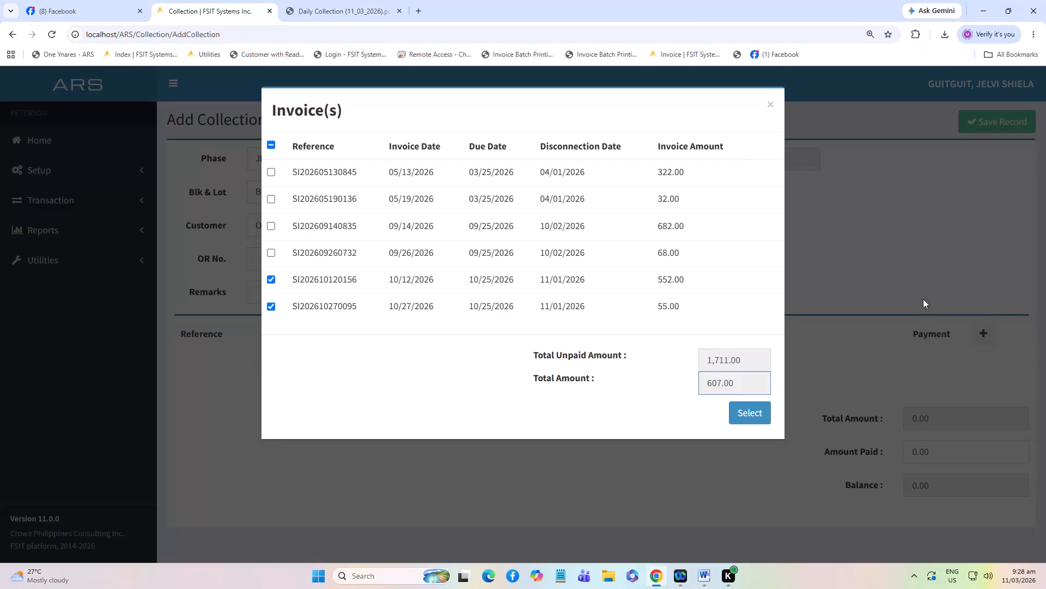
pyautogui.moveTo(923, 299); pyautogui.dragTo(913, 280)
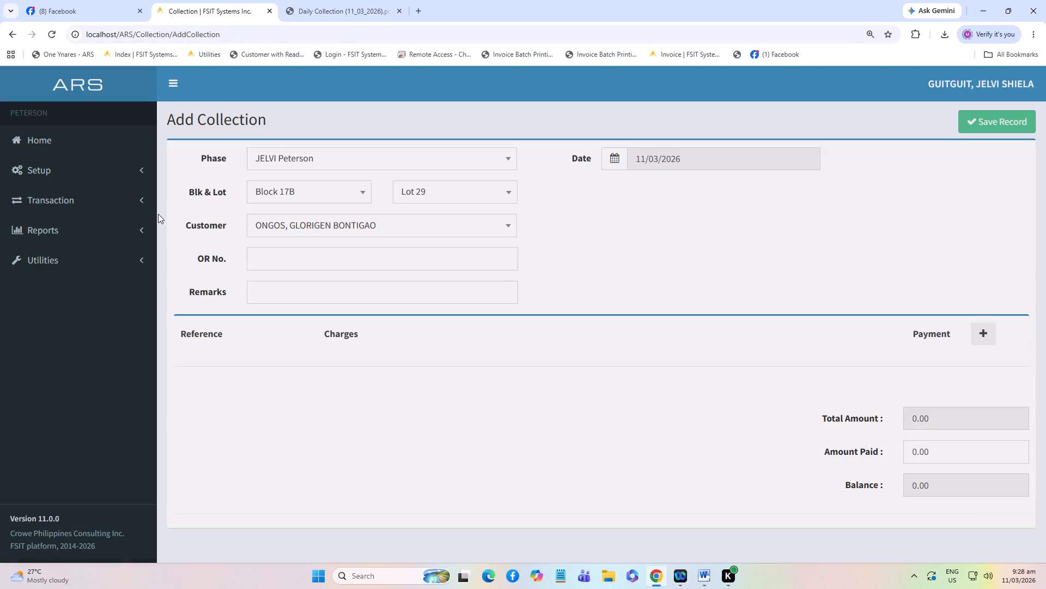
pyautogui.click(120, 202)
pyautogui.click(63, 268)
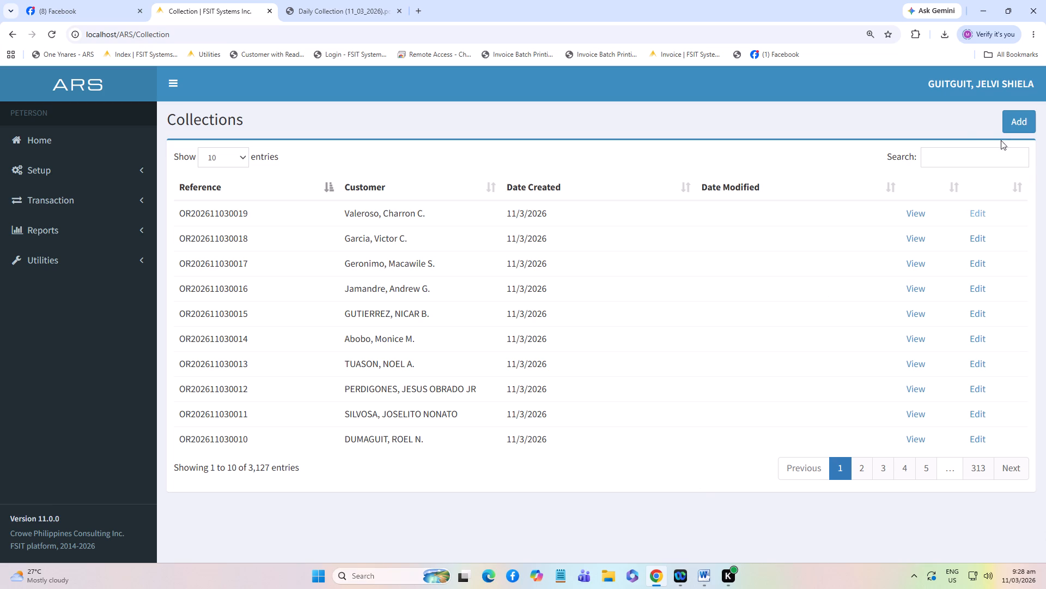
pyautogui.click(1009, 121)
pyautogui.click(339, 190)
pyautogui.write('29')
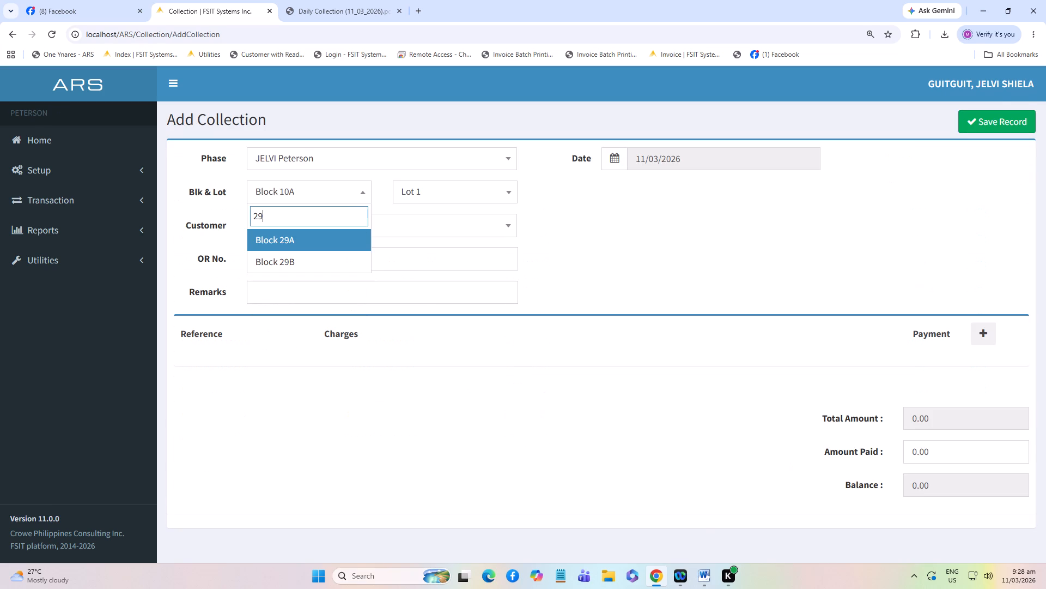
pyautogui.click(350, 238)
pyautogui.click(410, 197)
pyautogui.write('21')
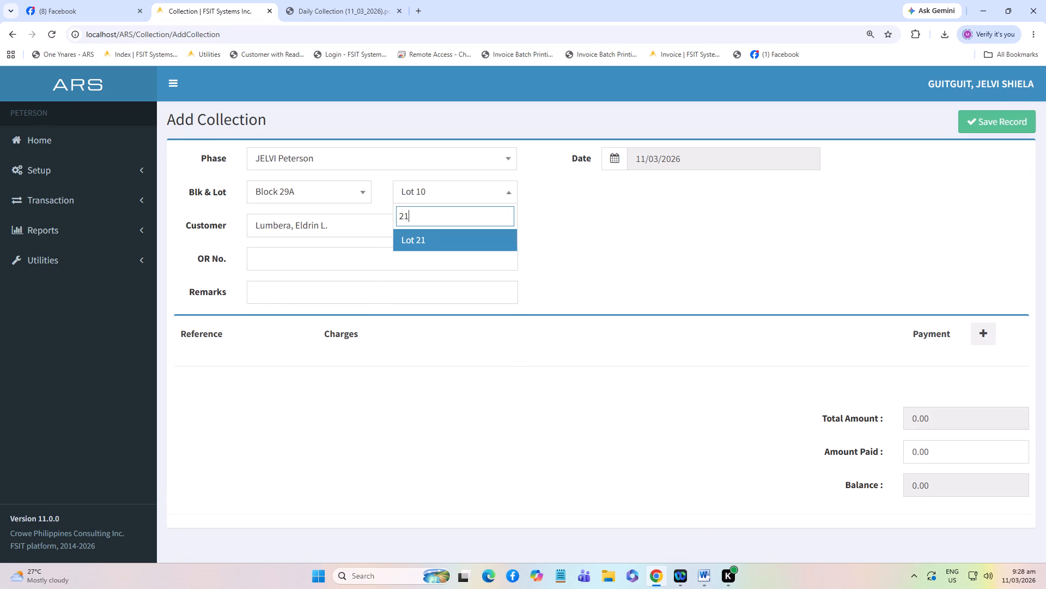
pyautogui.click(447, 241)
pyautogui.click(443, 260)
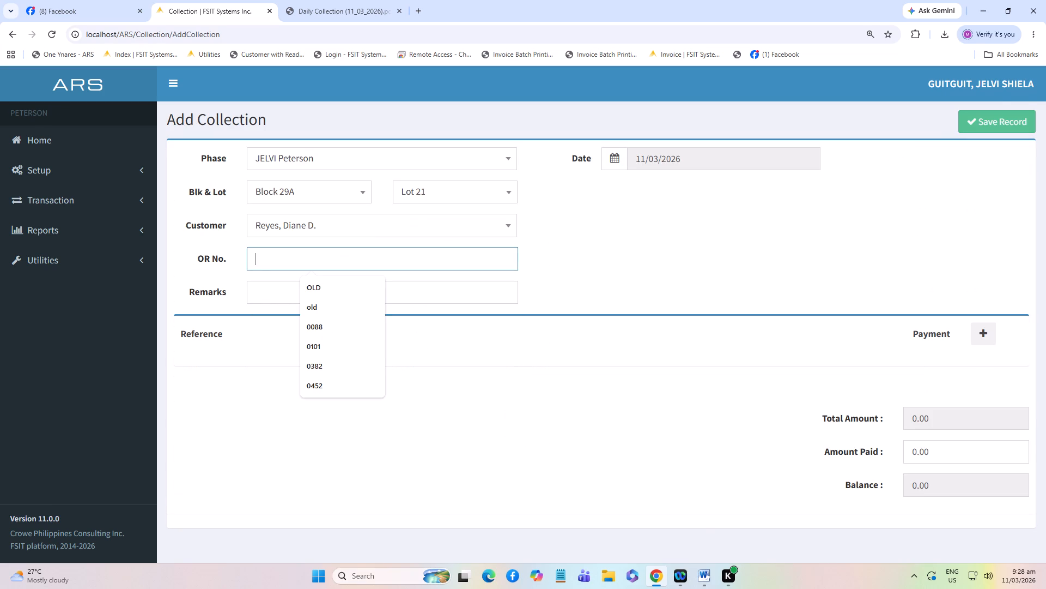
pyautogui.write('2499-A')
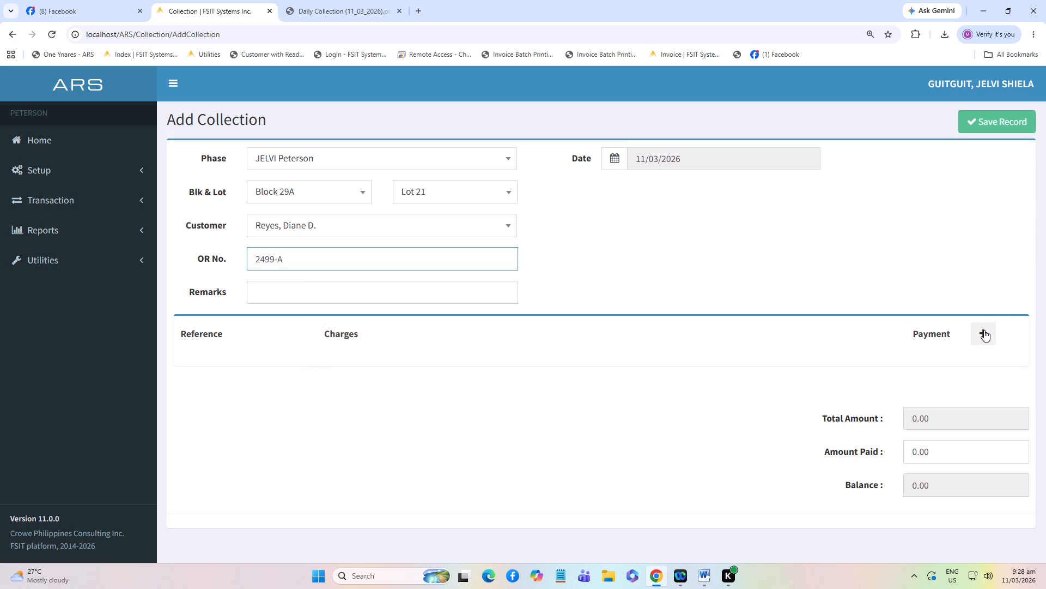
pyautogui.click(981, 330)
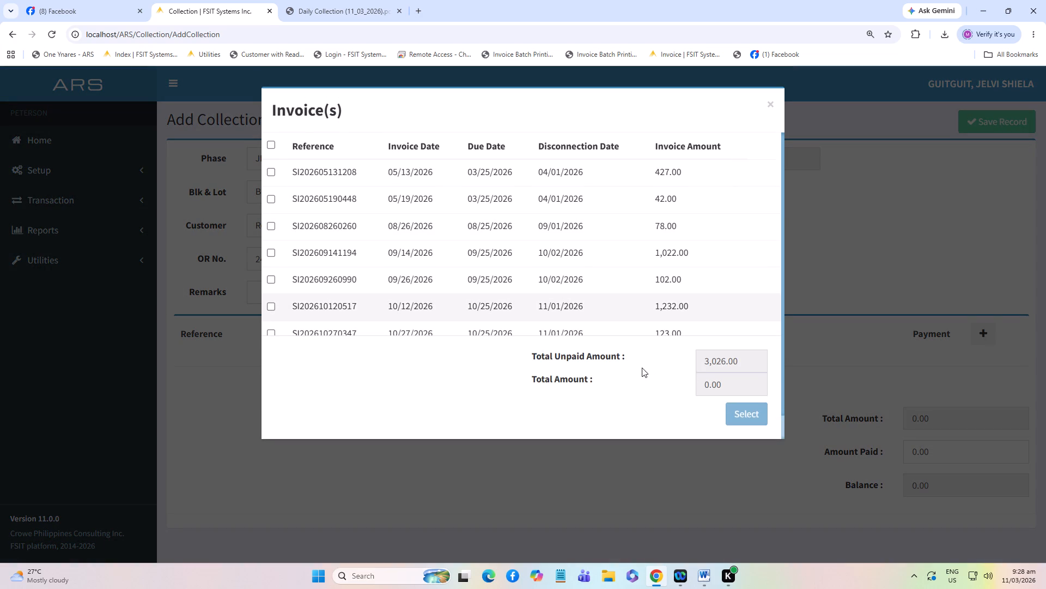
pyautogui.scroll(-14, 447, 295)
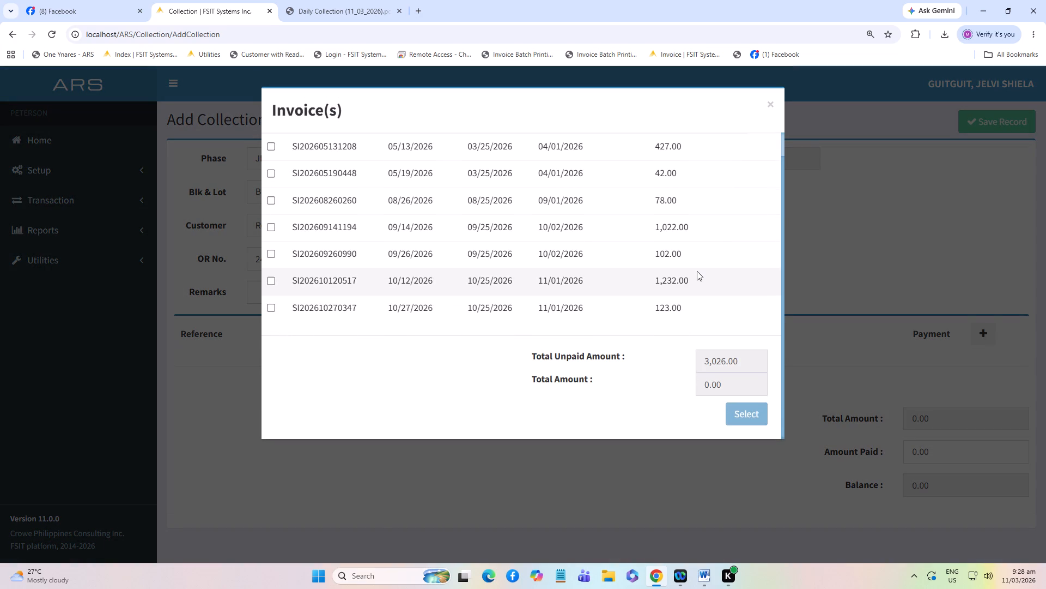
pyautogui.click(853, 250)
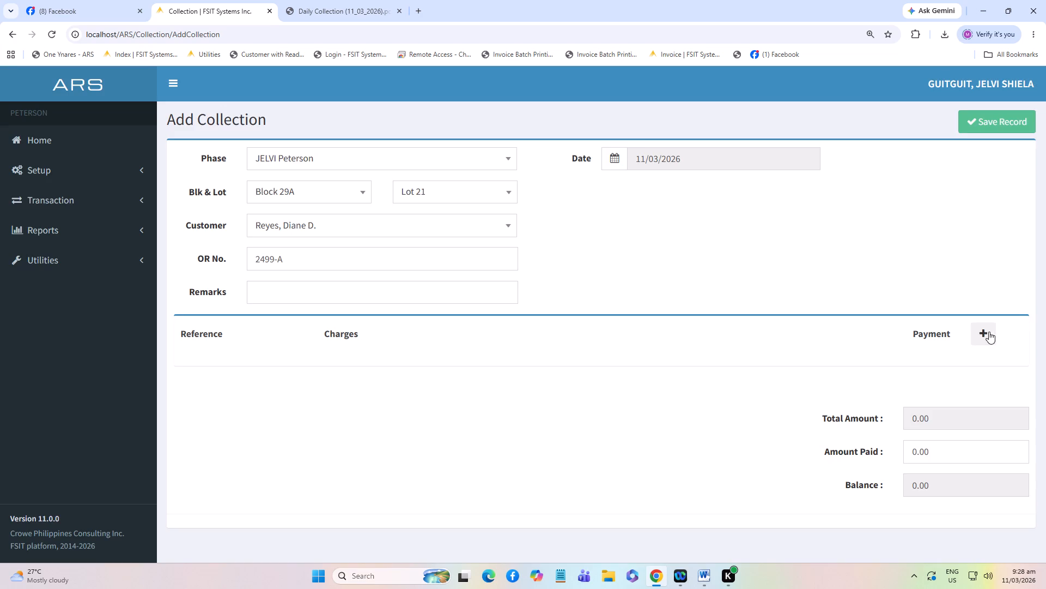
pyautogui.click(981, 330)
pyautogui.scroll(-7, 593, 288)
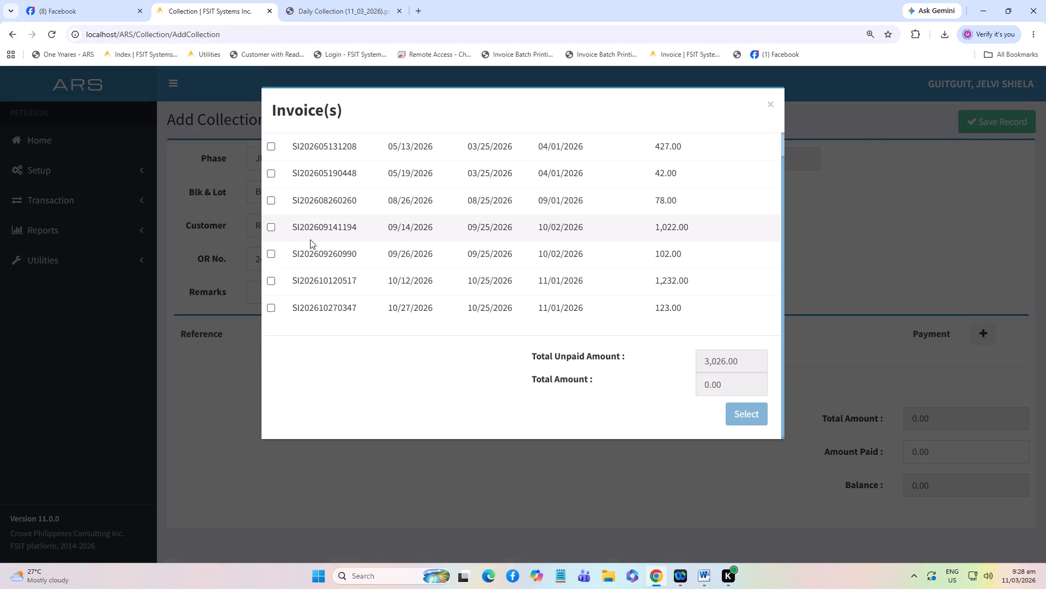
pyautogui.click(271, 225)
pyautogui.click(269, 253)
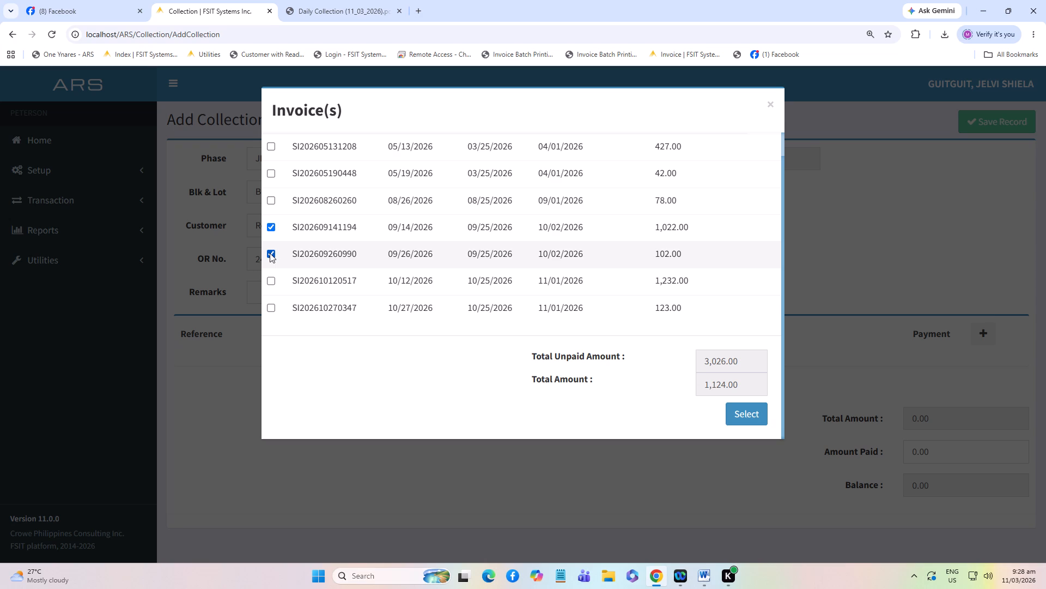
pyautogui.click(268, 198)
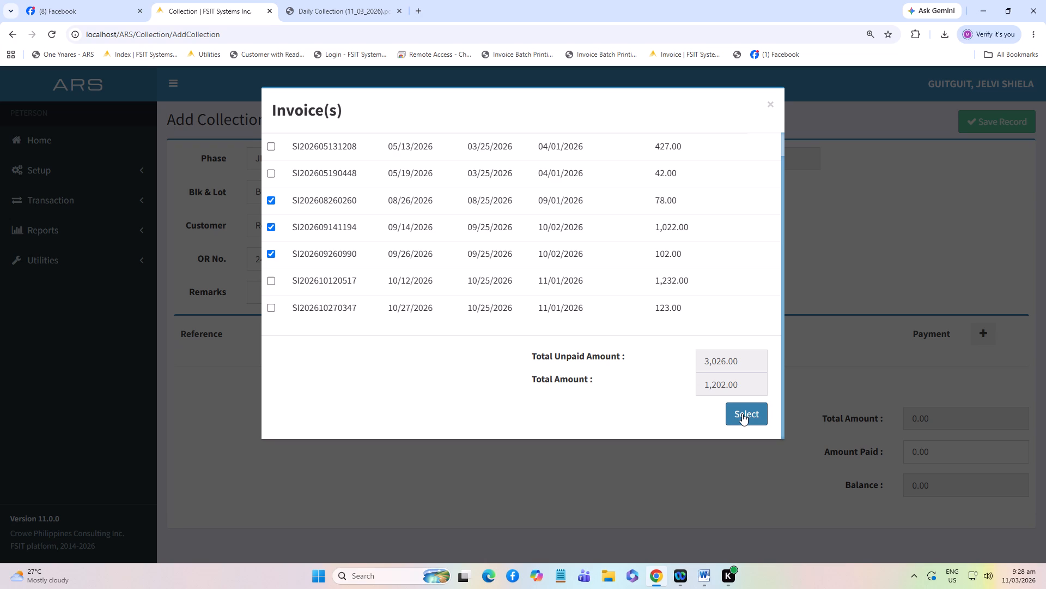
pyautogui.click(742, 413)
pyautogui.scroll(-20, 996, 453)
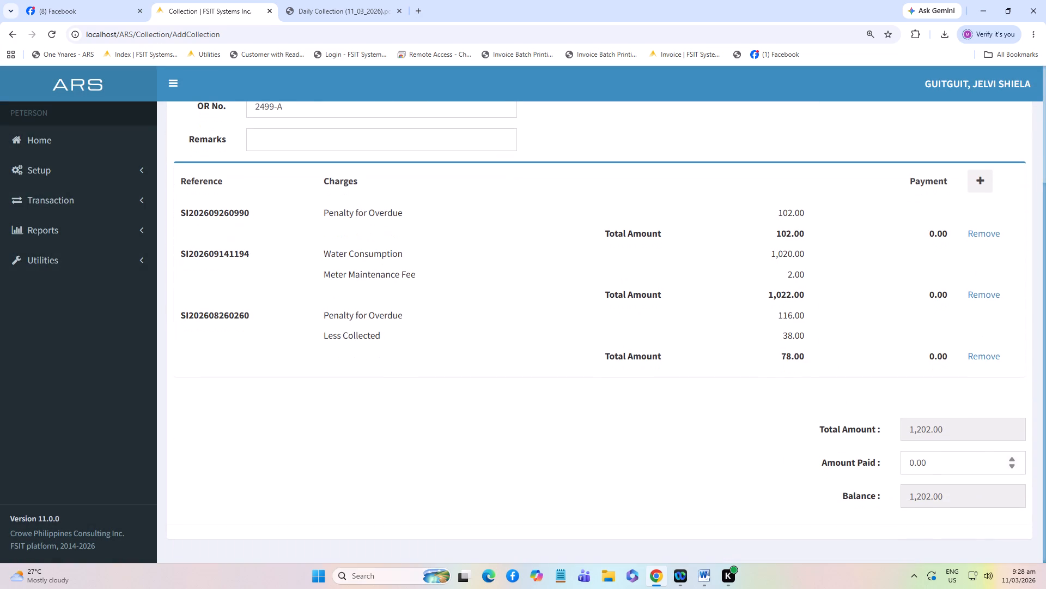
pyautogui.scroll(-1, 978, 463)
pyautogui.moveTo(959, 460); pyautogui.dragTo(825, 460)
pyautogui.write('1202')
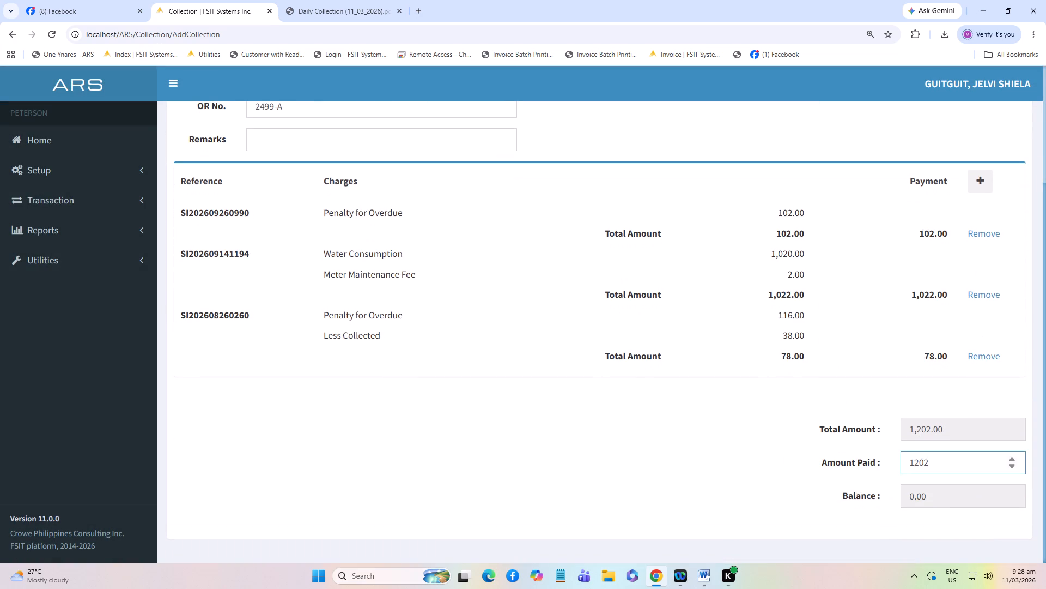
pyautogui.scroll(7, 919, 372)
pyautogui.click(985, 128)
pyautogui.click(609, 105)
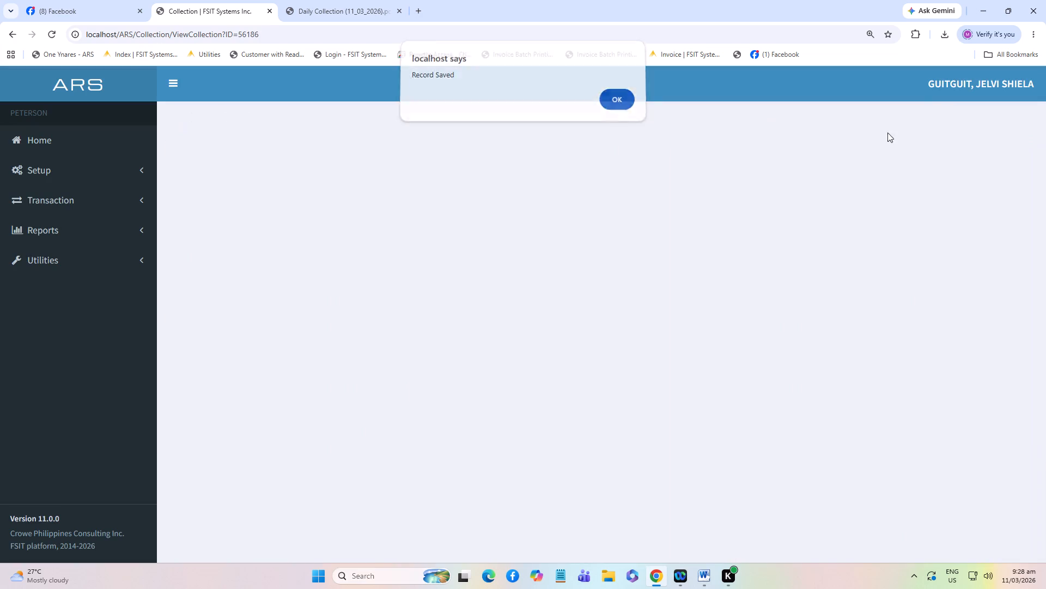
# Generate the vertical acknowledgement receipt for the saved collection and print one copy on the XP-58 (copy 1) printer.
pyautogui.click(859, 120)
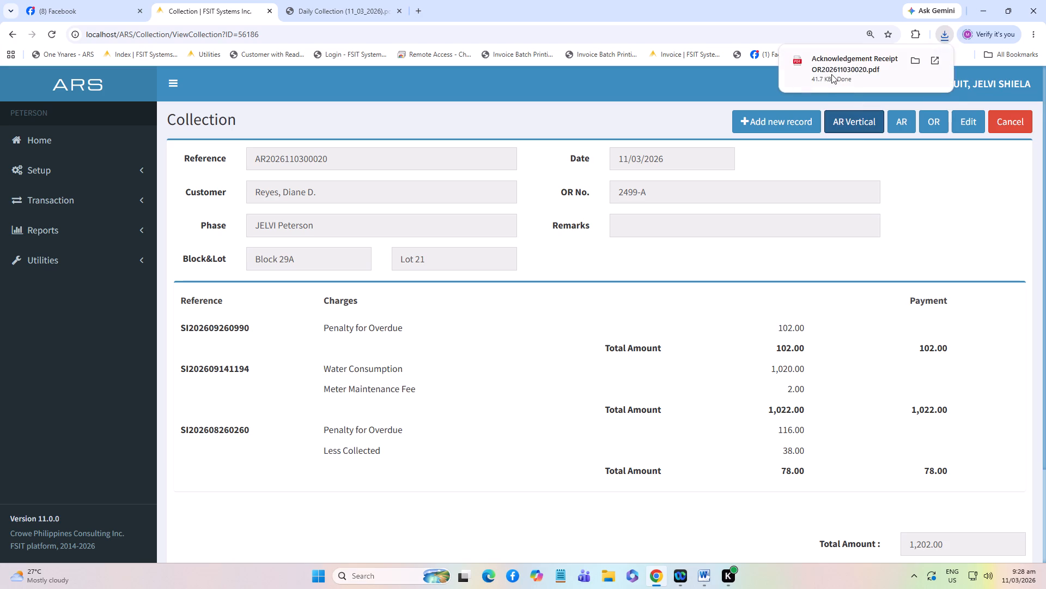
pyautogui.click(831, 74)
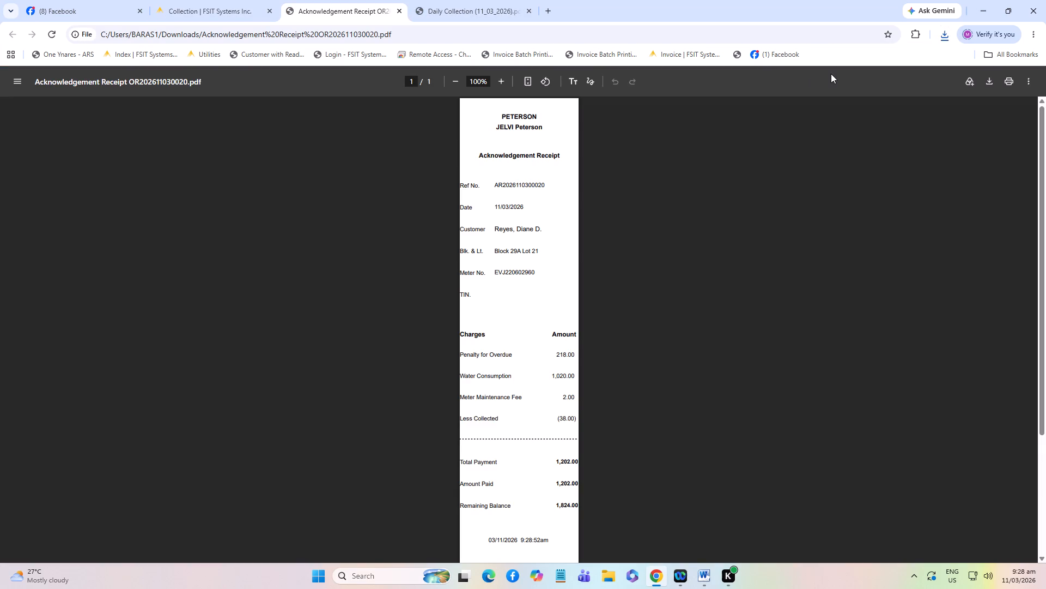
pyautogui.click(212, 22)
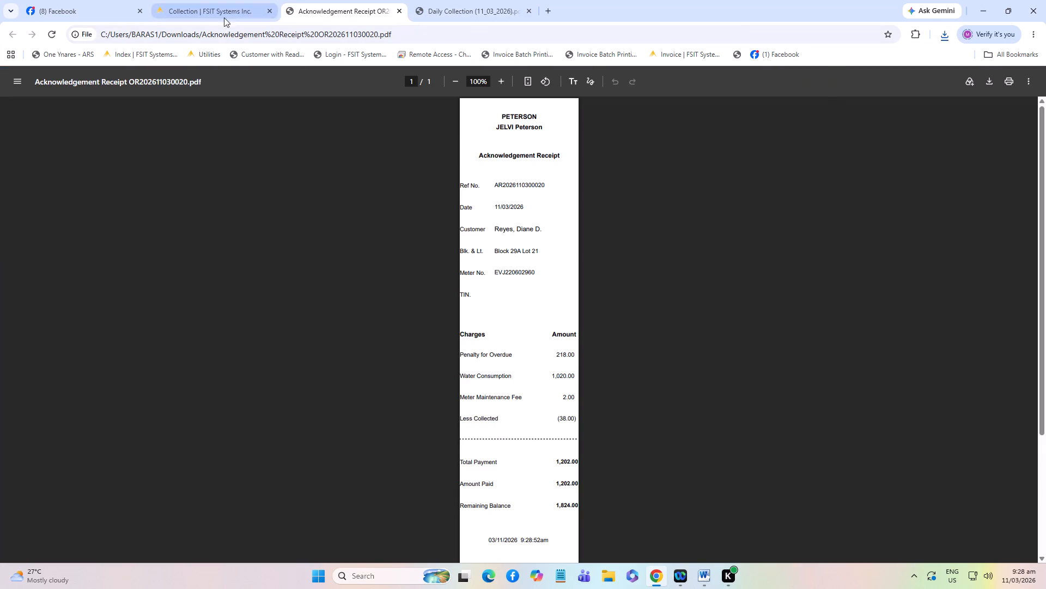
pyautogui.click(243, 7)
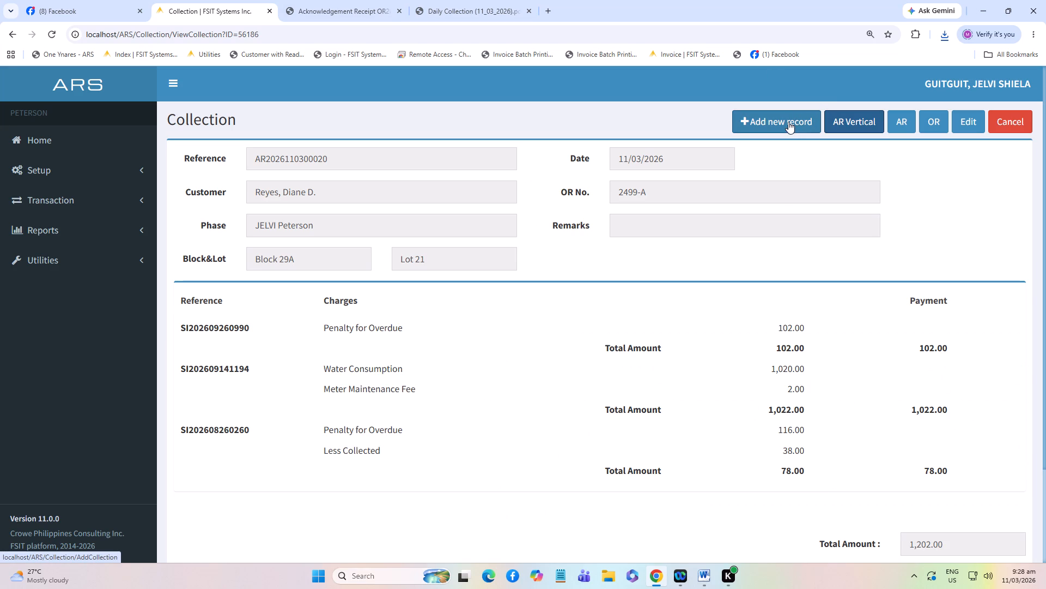
pyautogui.click(366, 4)
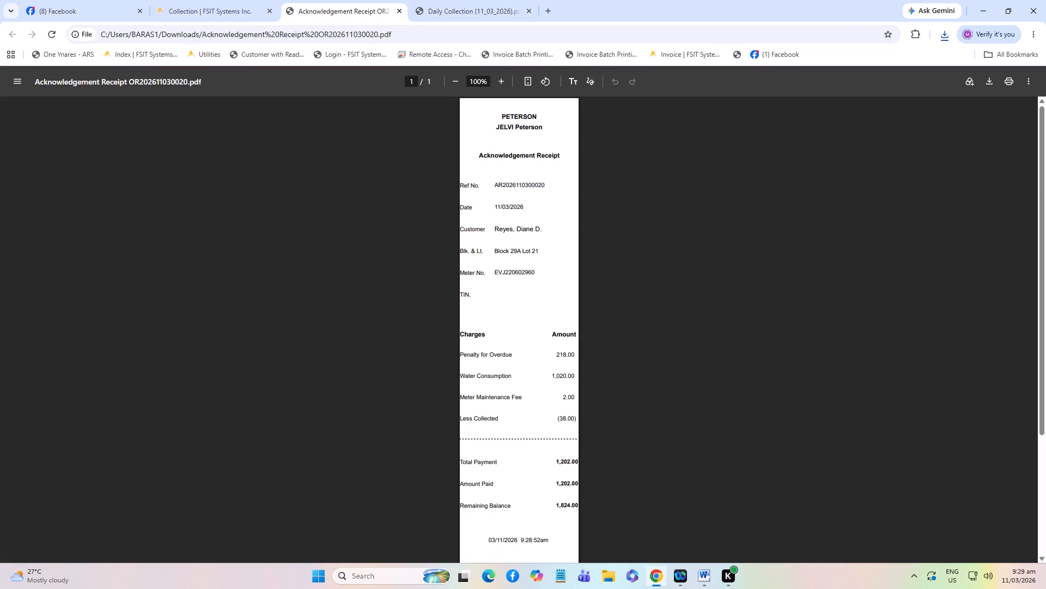
pyautogui.hotkey('ctrl', 'p')
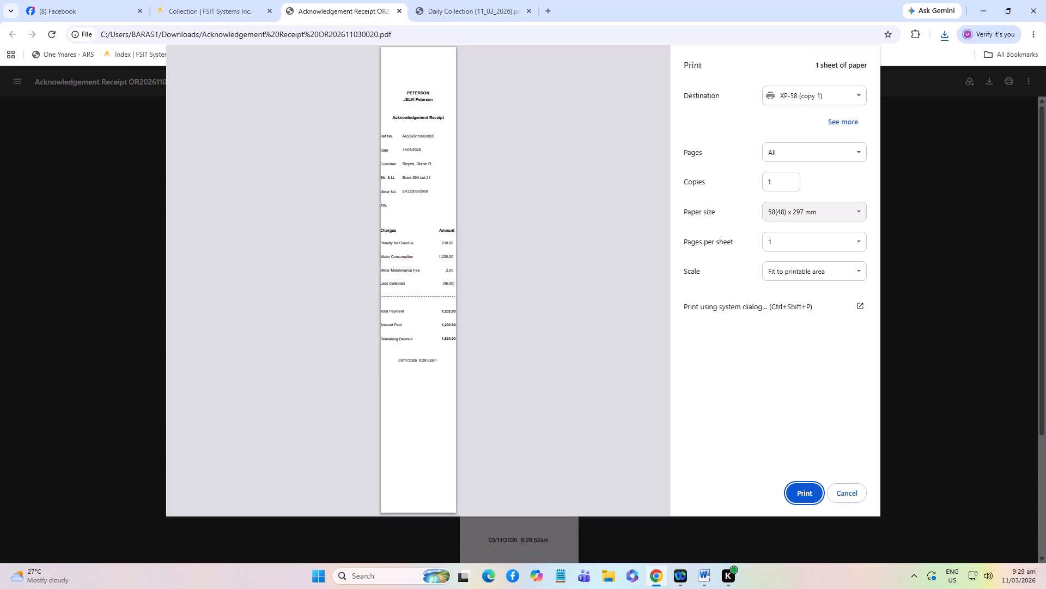
pyautogui.click(805, 492)
pyautogui.click(241, 12)
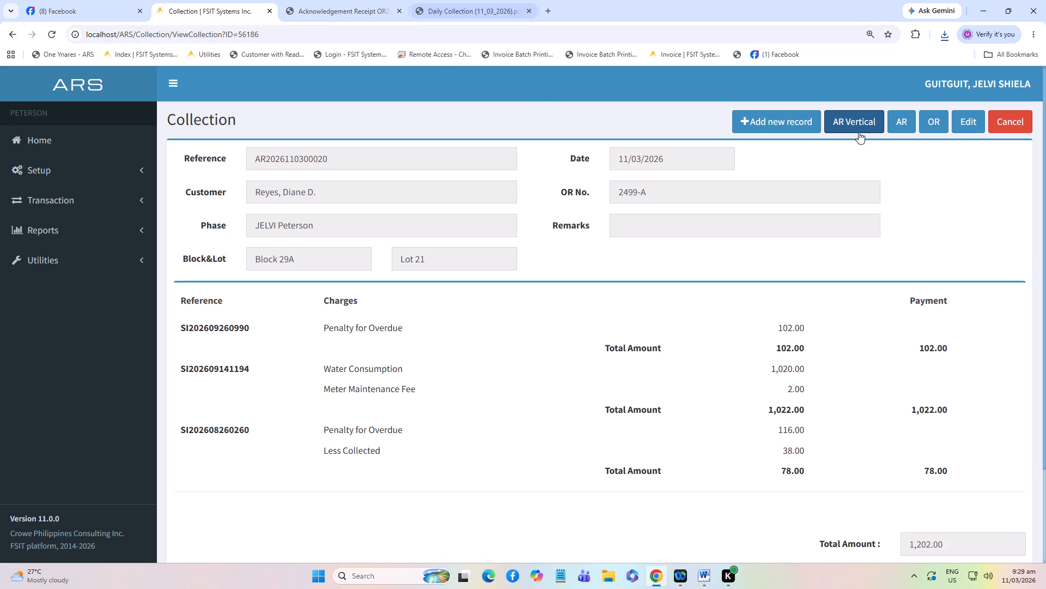
pyautogui.click(783, 124)
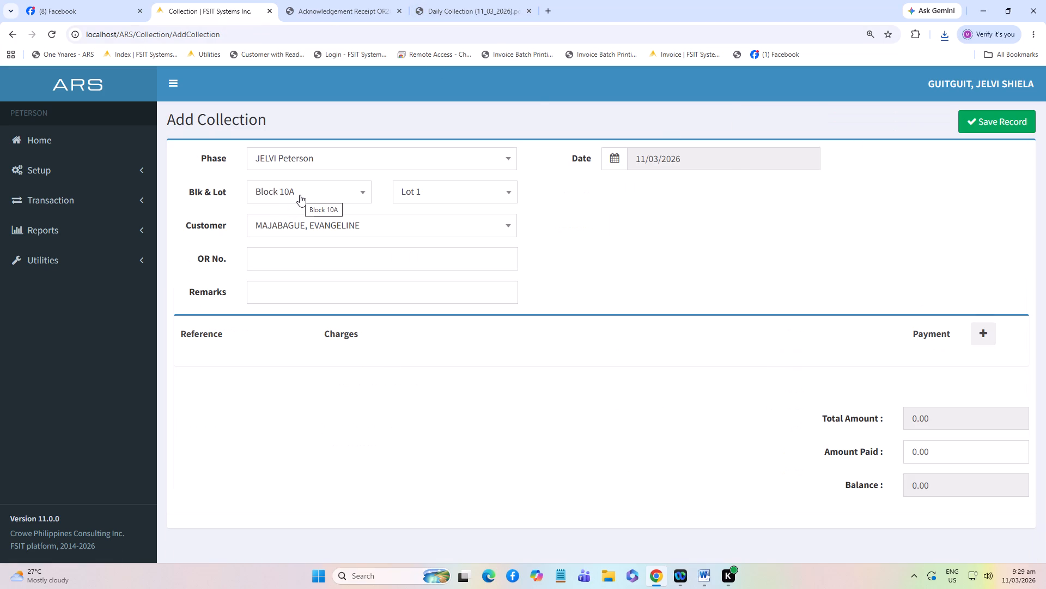
pyautogui.click(300, 195)
pyautogui.write('19')
pyautogui.click(352, 257)
pyautogui.click(437, 197)
pyautogui.write('22')
pyautogui.click(458, 243)
pyautogui.click(463, 255)
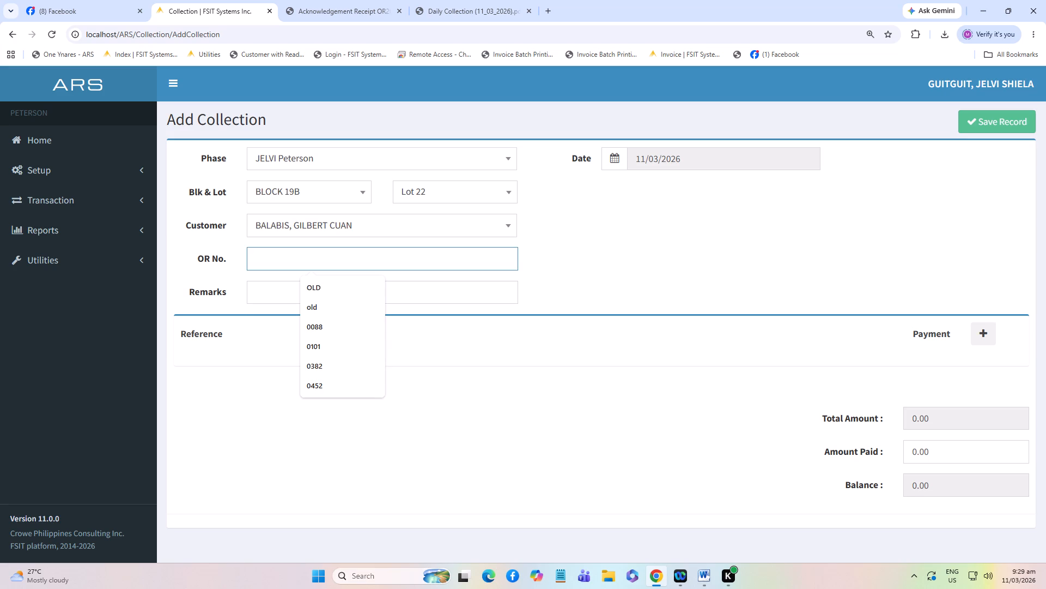
pyautogui.write('2500')
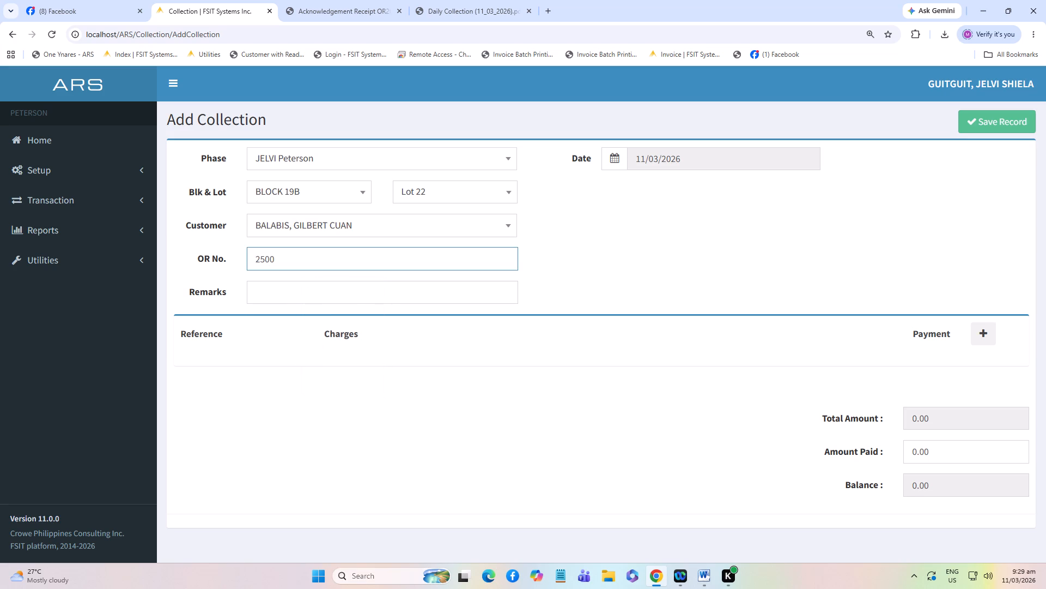
pyautogui.press('-')
pyautogui.press('a')
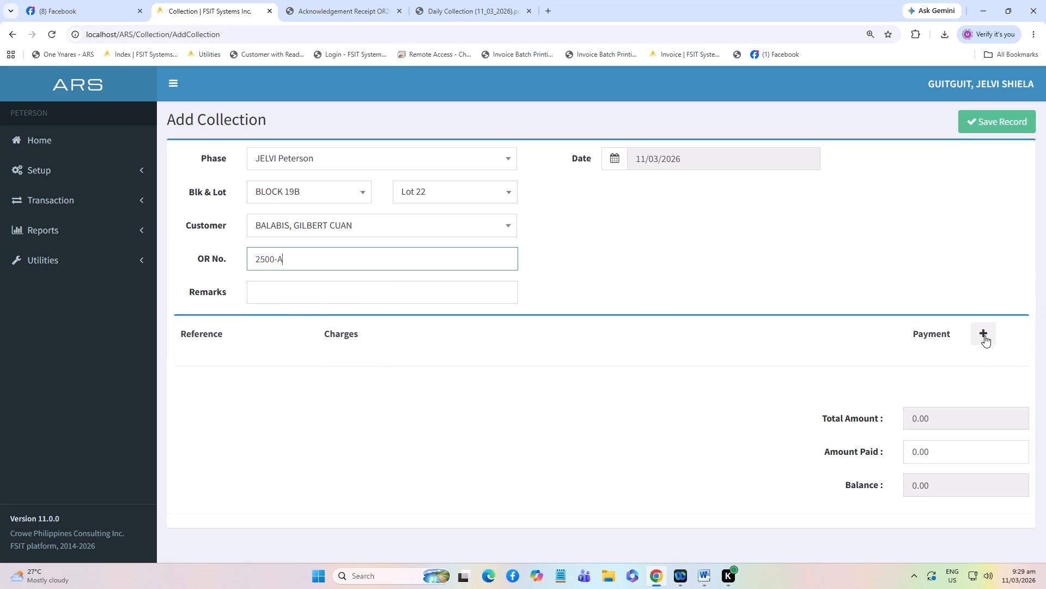
pyautogui.click(984, 335)
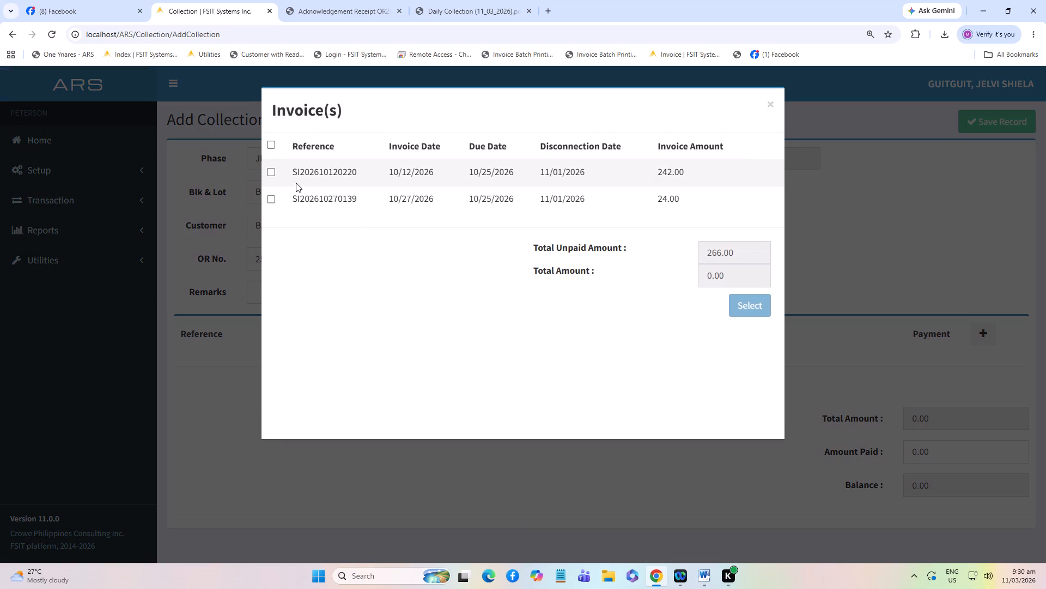
pyautogui.click(270, 147)
pyautogui.click(752, 306)
pyautogui.scroll(-3, 900, 402)
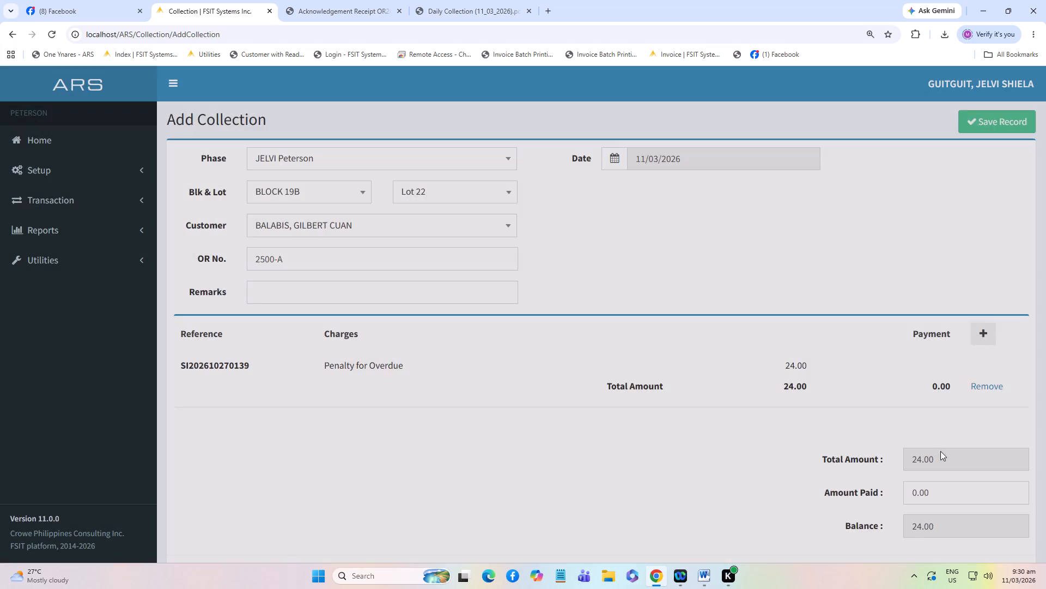
pyautogui.scroll(-14, 940, 451)
pyautogui.moveTo(938, 462); pyautogui.dragTo(852, 461)
pyautogui.write('266')
pyautogui.scroll(8, 1015, 250)
pyautogui.click(1002, 125)
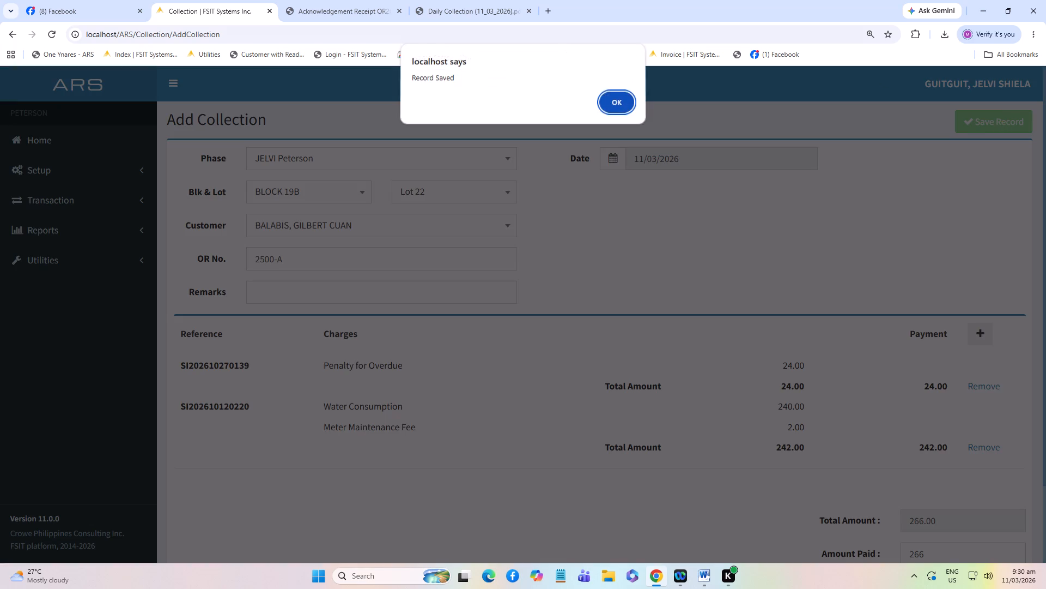
pyautogui.click(617, 94)
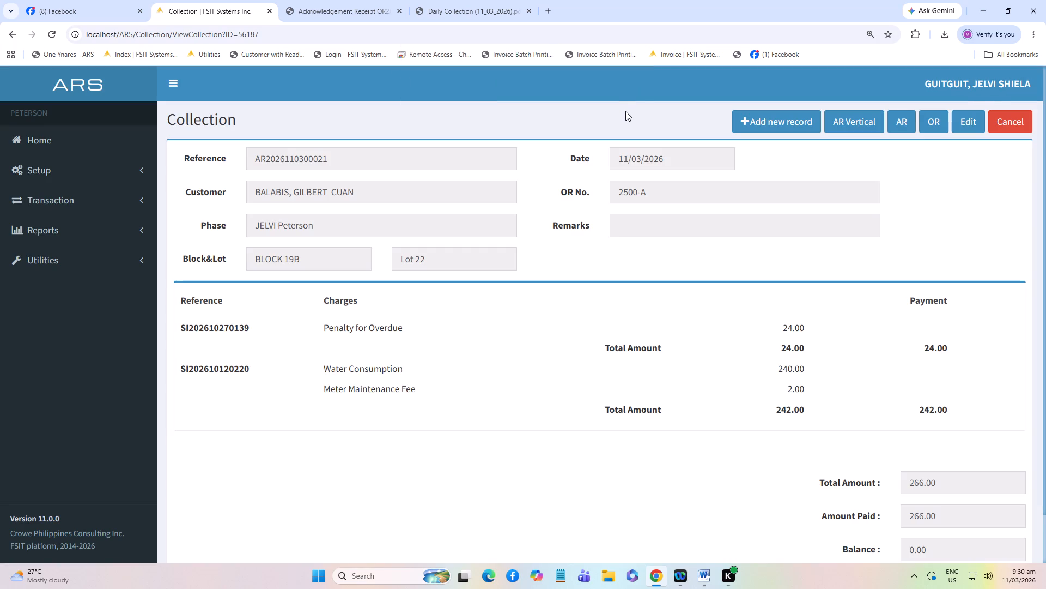
pyautogui.click(113, 196)
pyautogui.click(68, 268)
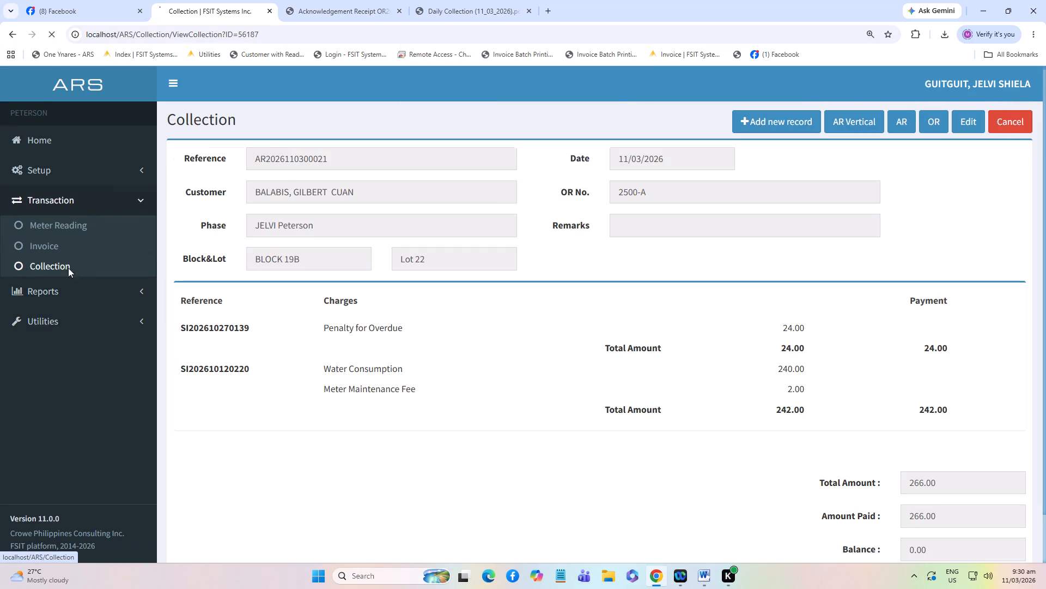
pyautogui.click(920, 239)
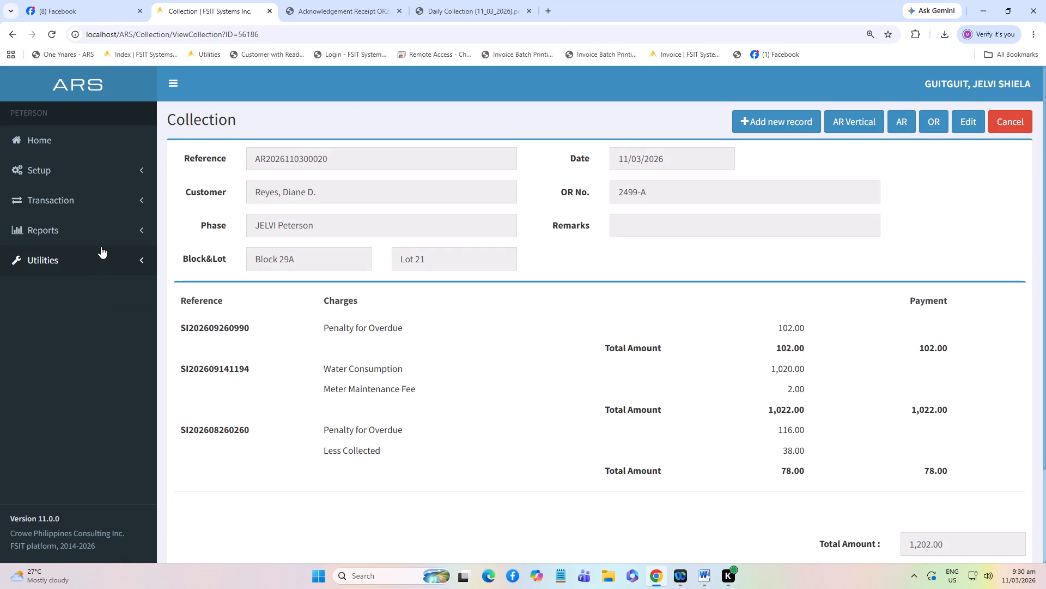
# Delete all files in the Downloads folder using File Explorer, and close its window.
pyautogui.click(601, 585)
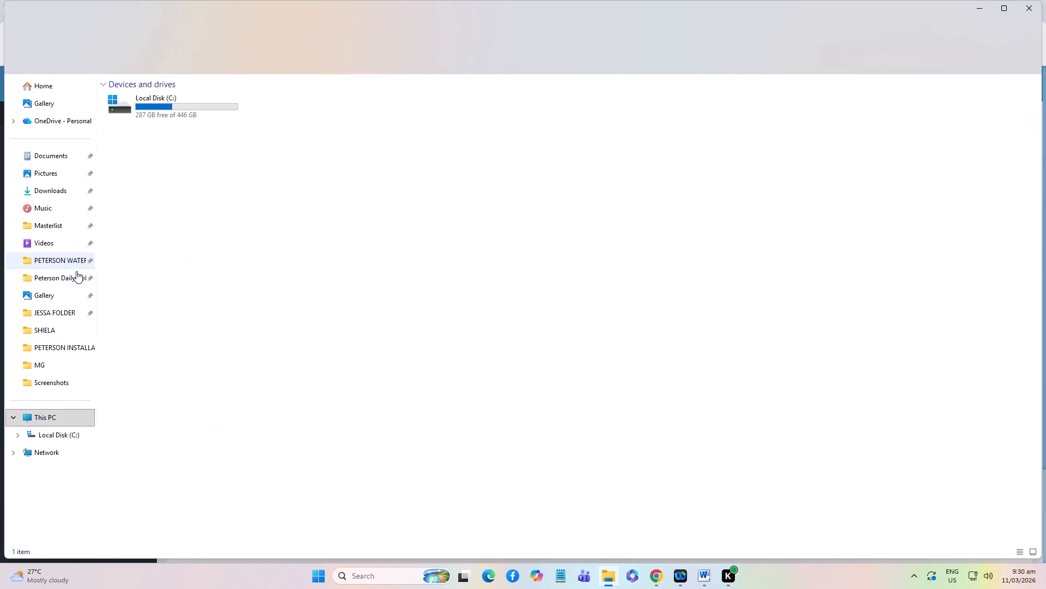
pyautogui.click(59, 188)
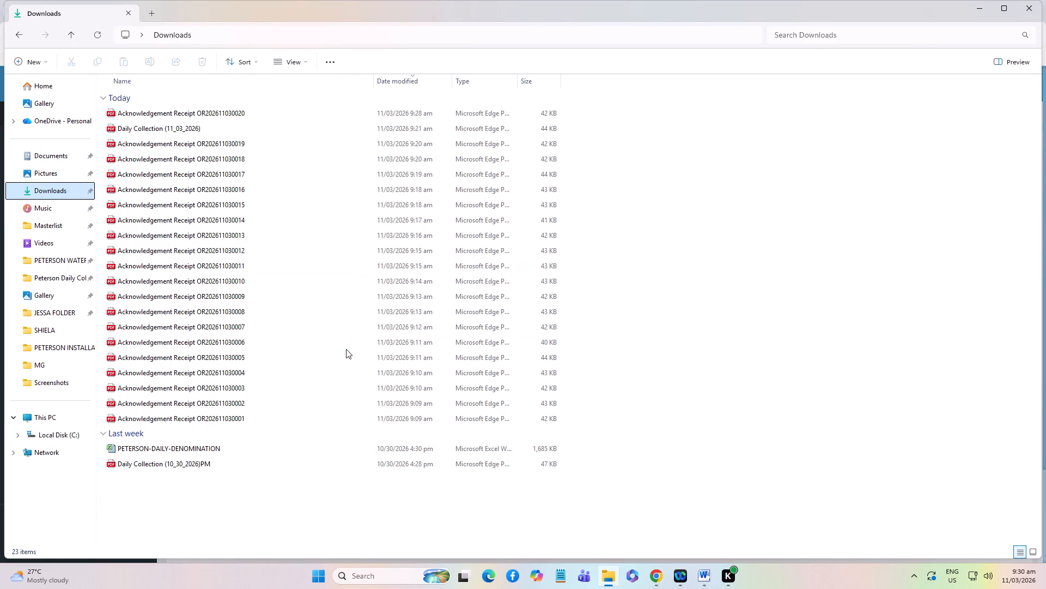
pyautogui.hotkey('ctrl', 'a')
pyautogui.press('Delete')
pyautogui.click(1030, 9)
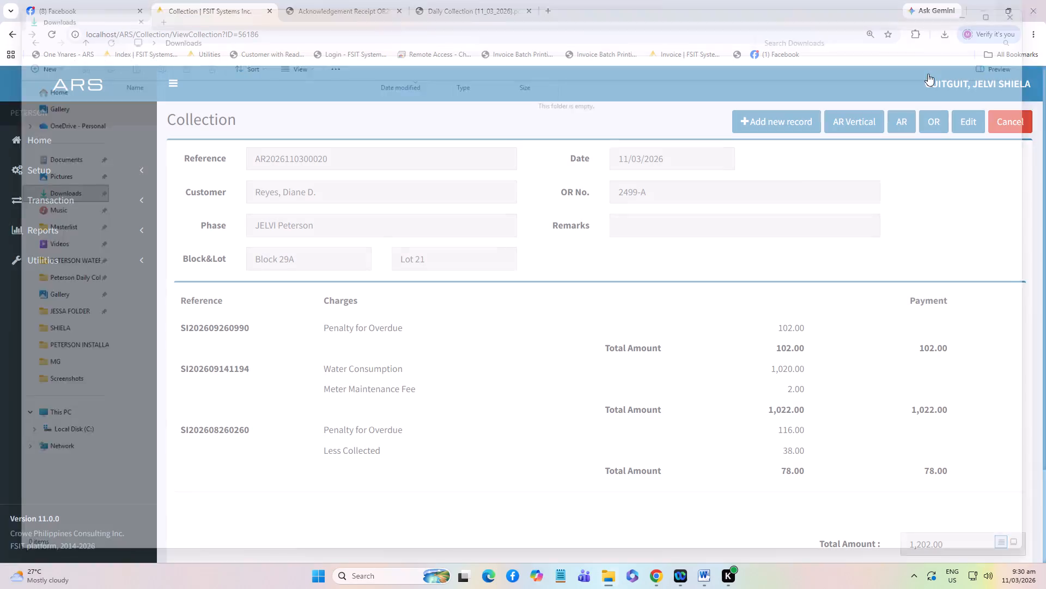
pyautogui.click(77, 230)
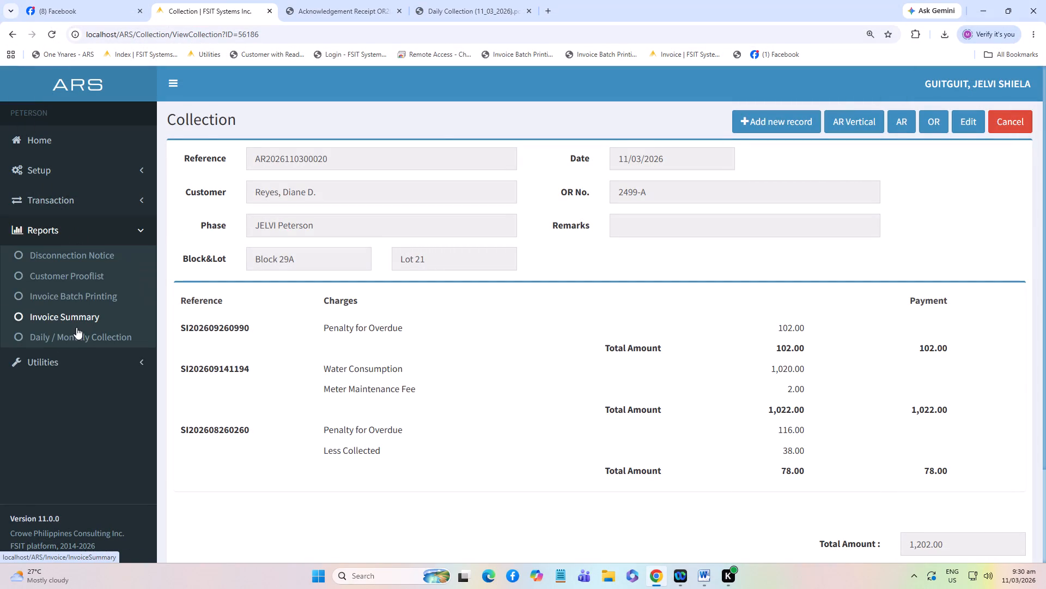
pyautogui.click(77, 340)
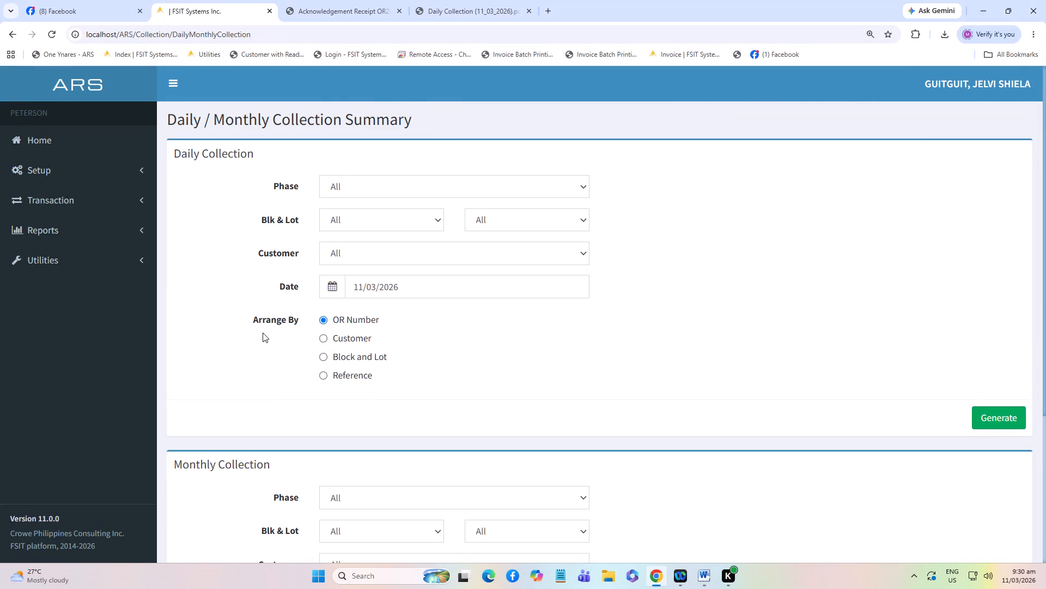
pyautogui.click(448, 184)
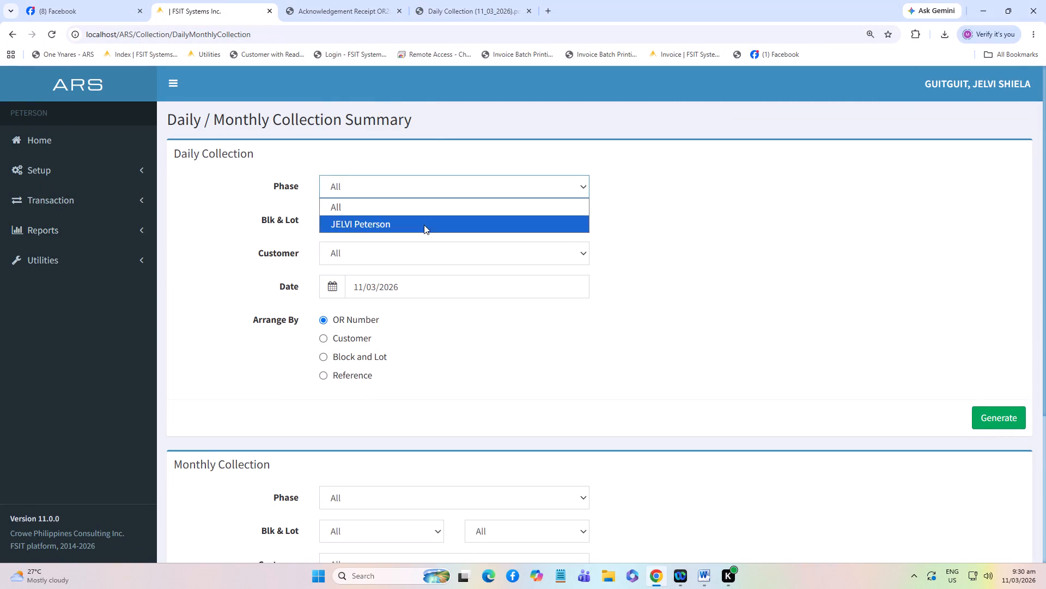
pyautogui.click(424, 225)
pyautogui.click(354, 374)
pyautogui.click(992, 422)
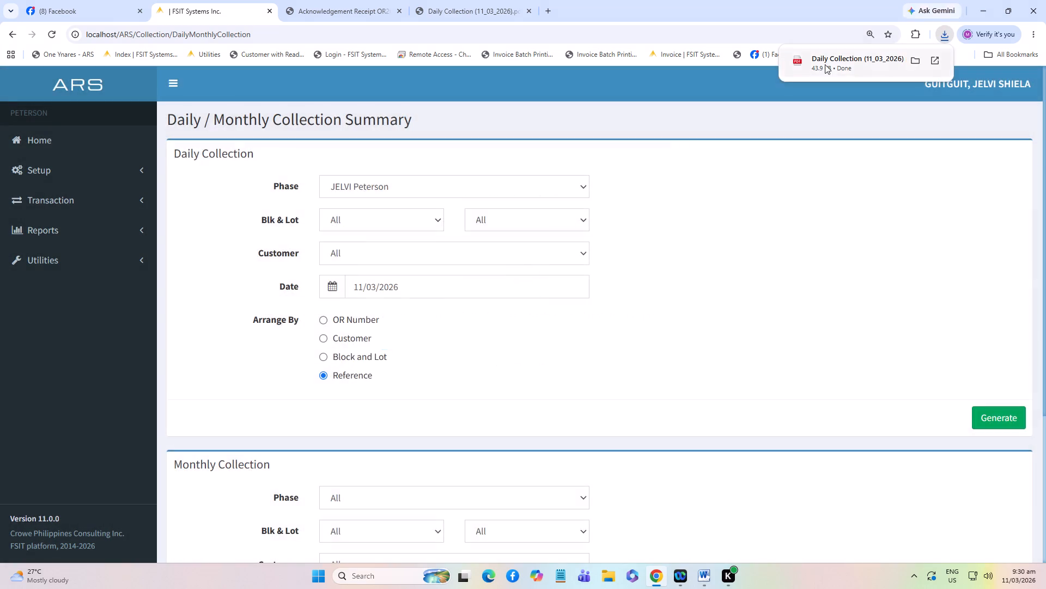
pyautogui.click(825, 64)
pyautogui.scroll(-17, 711, 346)
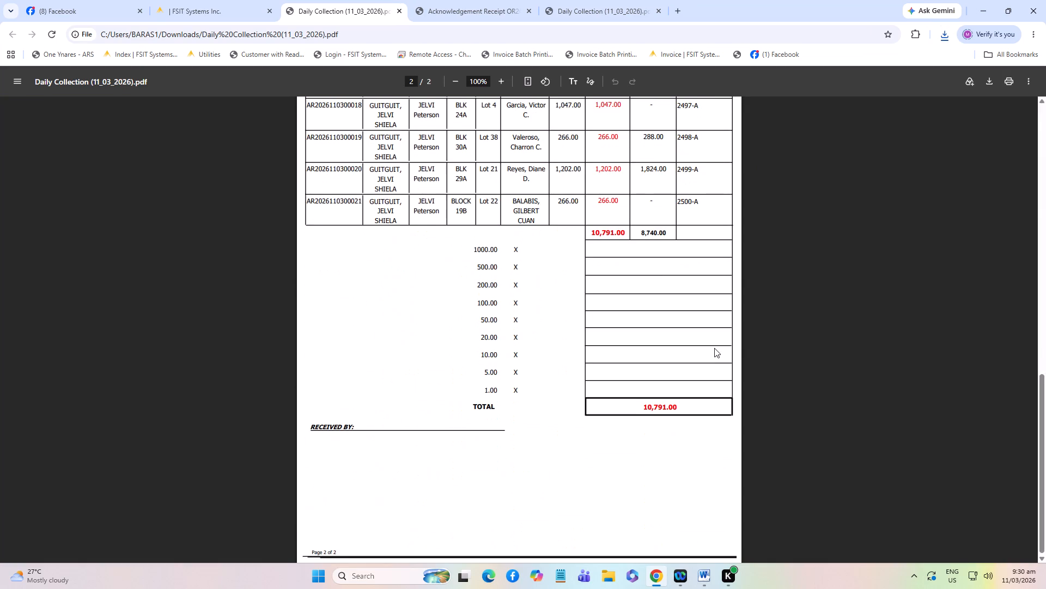
# Switch to Facebook, search the chats for PETER, open the PETERSON group chat and attach the new Daily Collection (11_03_2026) PDF.
pyautogui.click(102, 11)
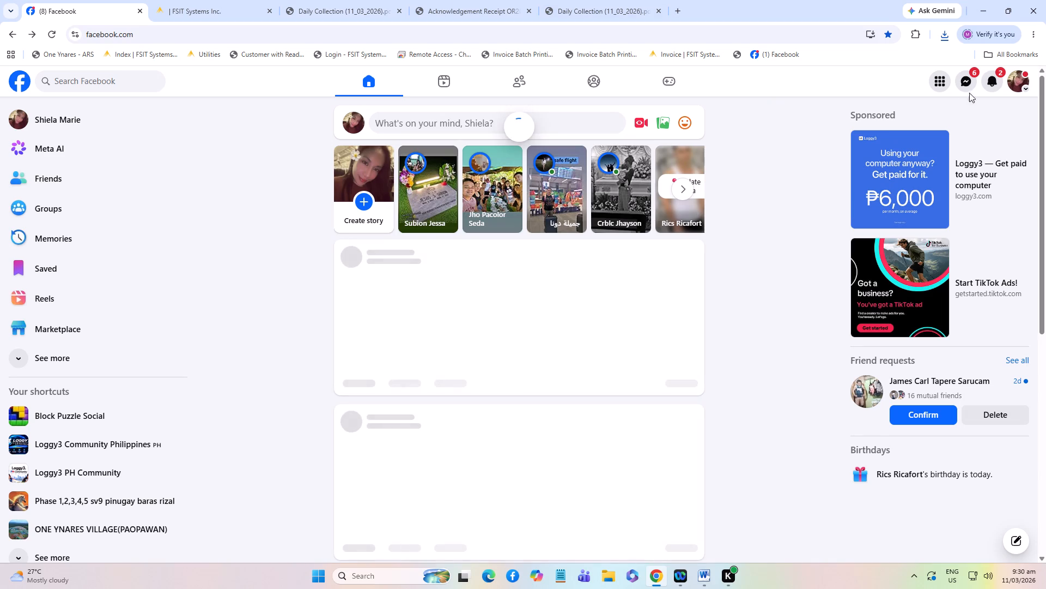
pyautogui.click(972, 82)
pyautogui.click(911, 133)
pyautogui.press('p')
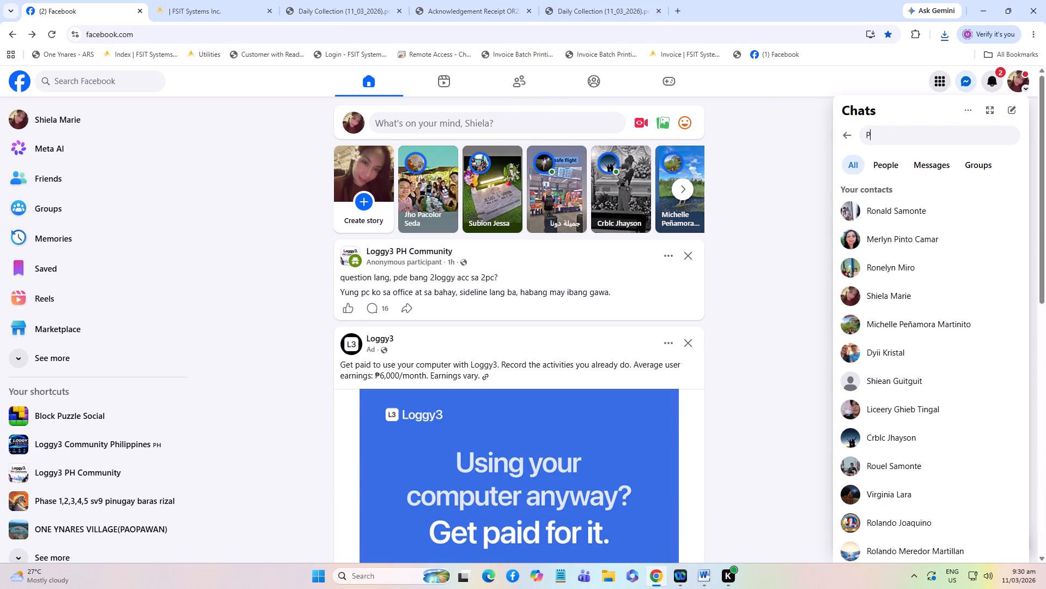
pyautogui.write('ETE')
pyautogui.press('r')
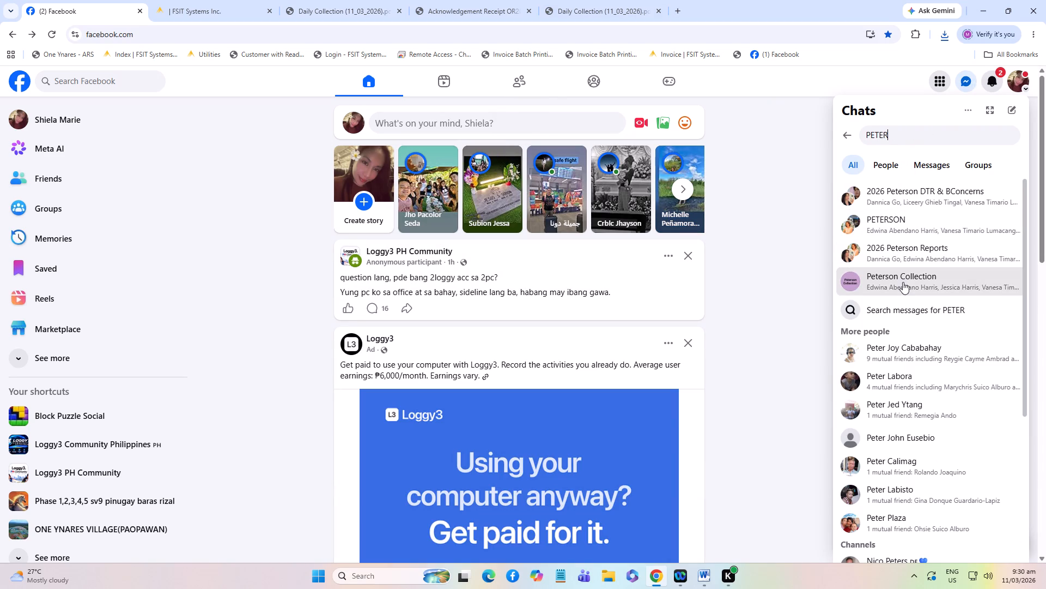
pyautogui.click(911, 221)
pyautogui.click(846, 546)
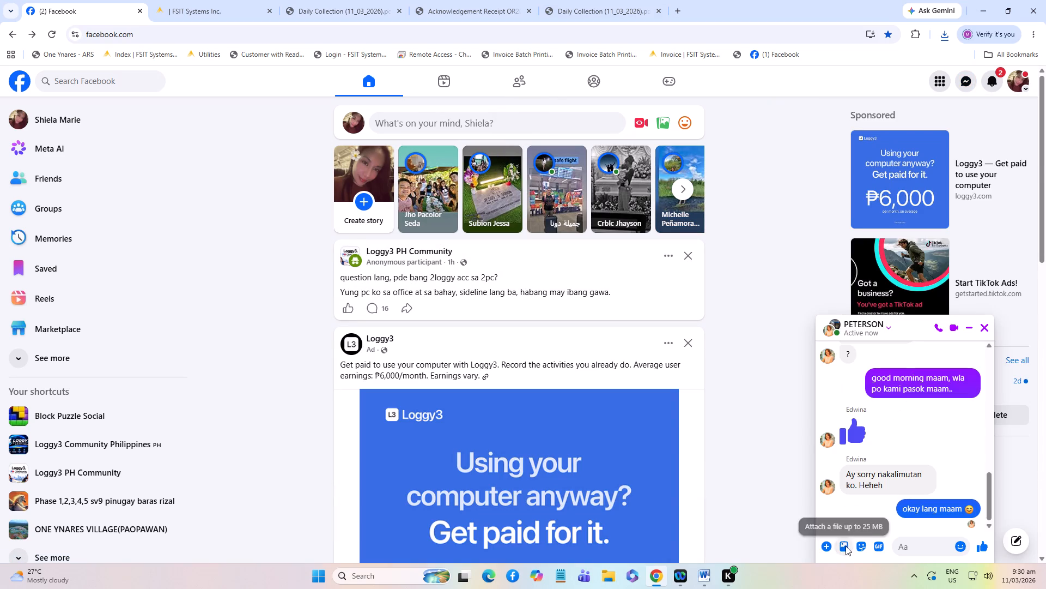
pyautogui.click(163, 102)
pyautogui.click(317, 343)
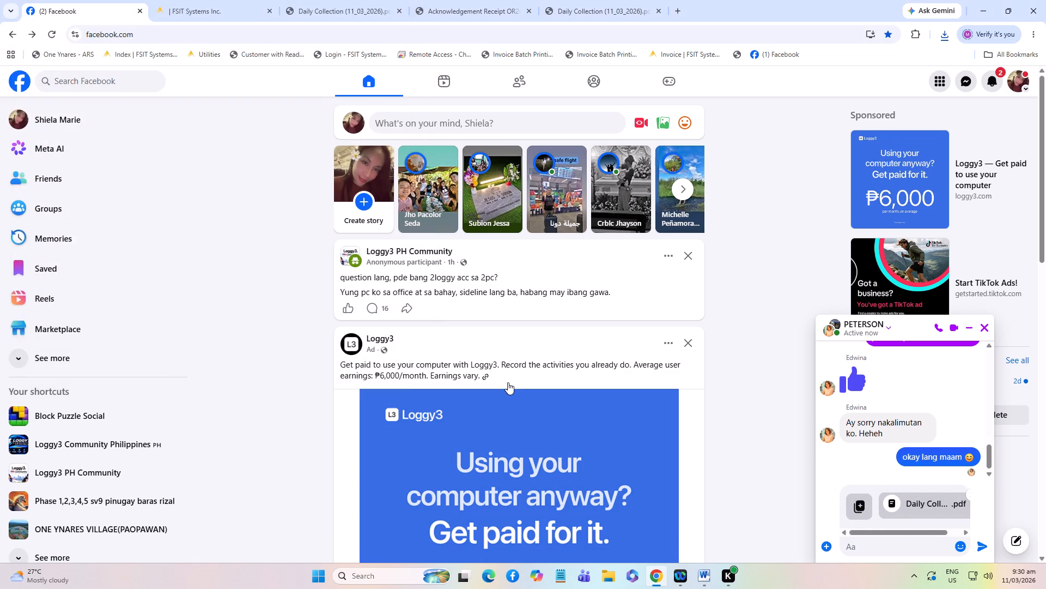
# Send the attached report with the message "good morning maam 9:30am collection po".
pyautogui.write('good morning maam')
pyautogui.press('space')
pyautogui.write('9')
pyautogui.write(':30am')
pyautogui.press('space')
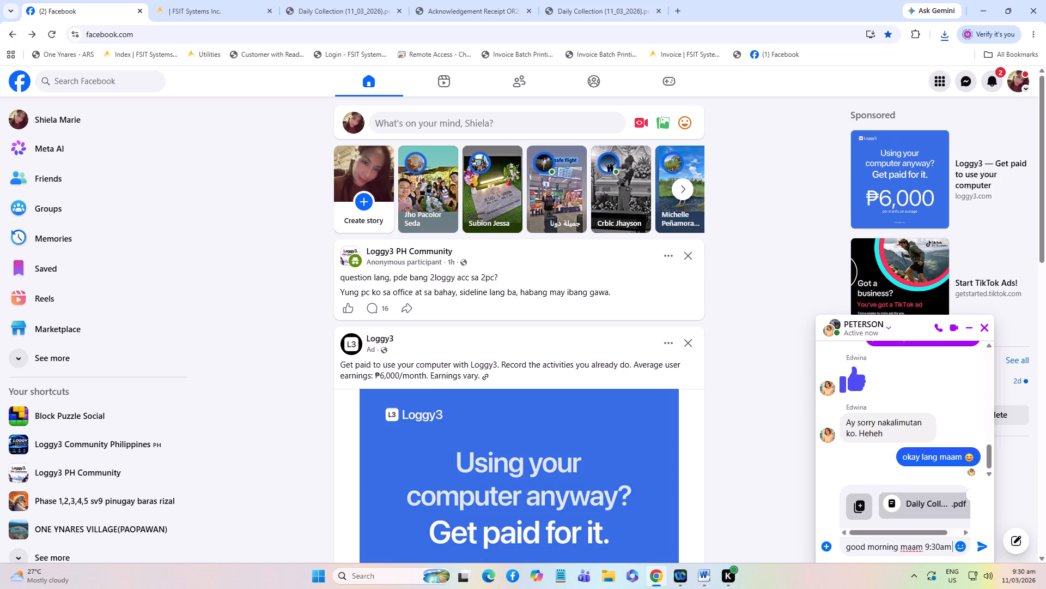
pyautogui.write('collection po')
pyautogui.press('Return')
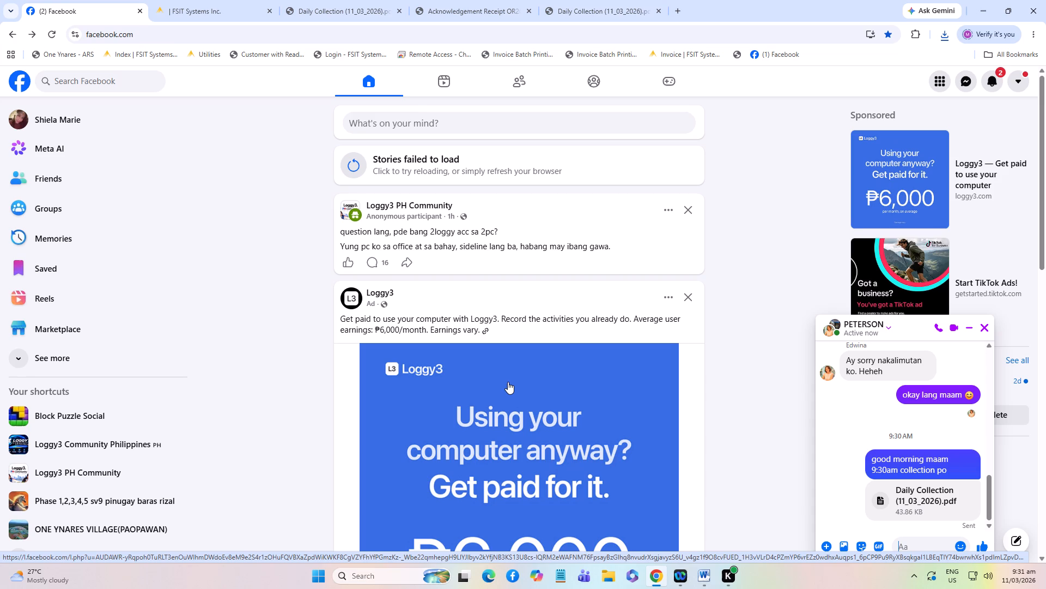
# Close the Acknowledgement Receipt PDF and the older Daily Collection PDF, keeping the newest Daily Collection open.
pyautogui.click(213, 11)
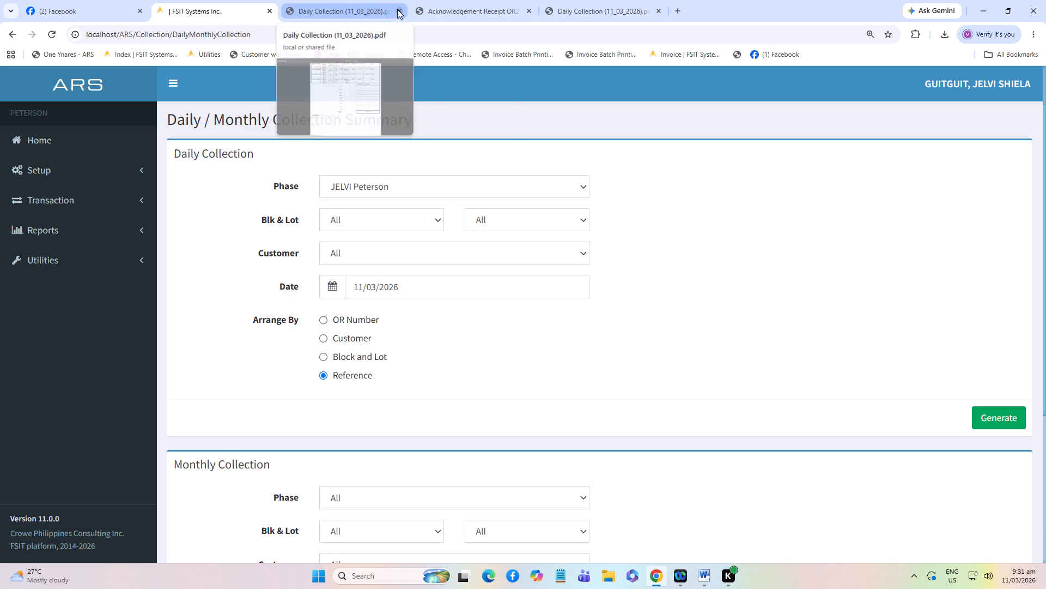
pyautogui.click(365, 7)
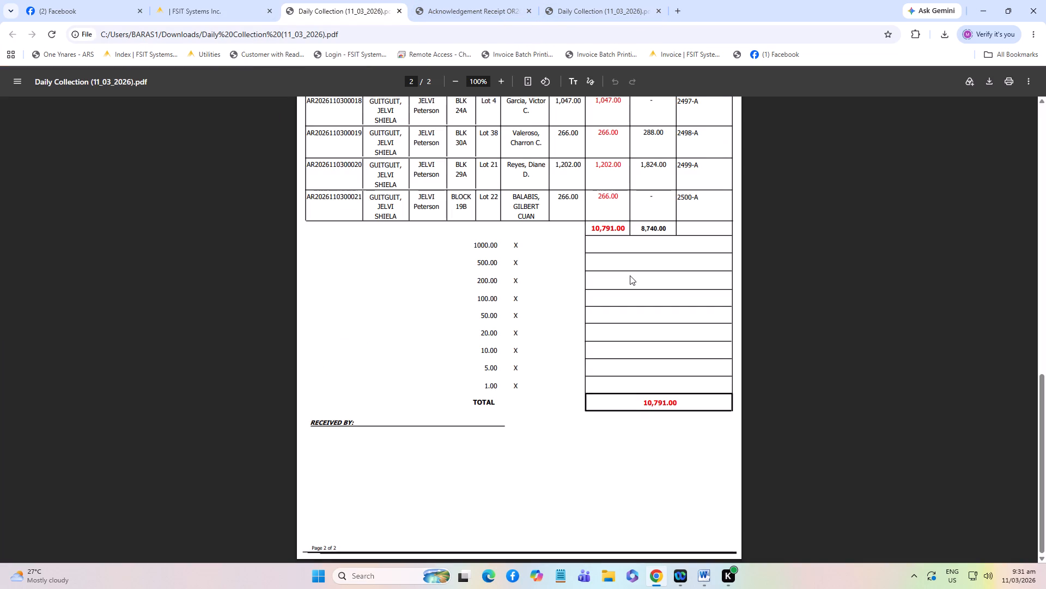
pyautogui.doubleClick(529, 8)
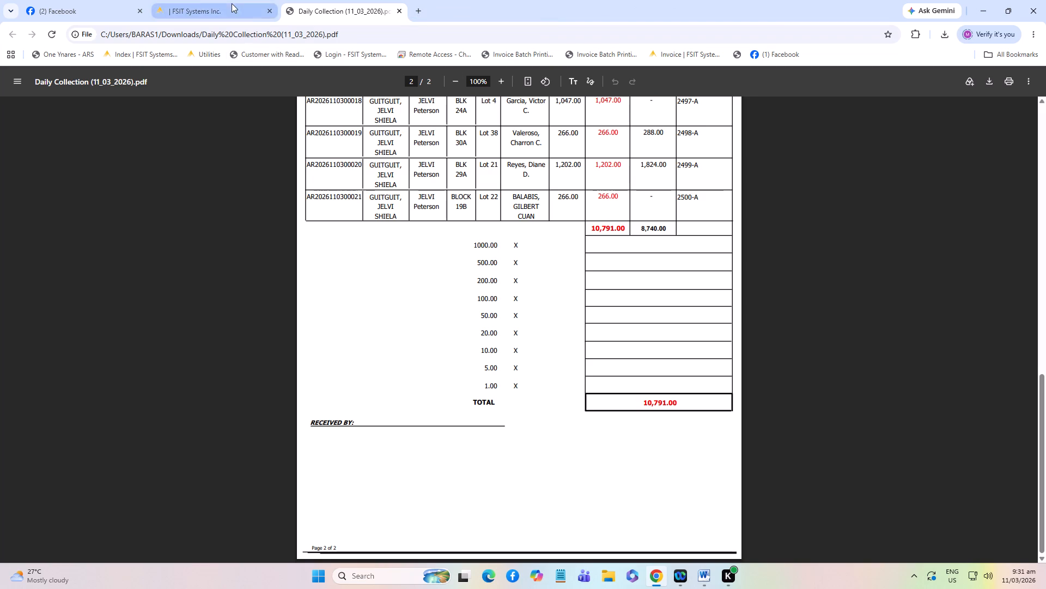
# Return to Facebook and close the PETERSON group chat.
pyautogui.click(200, 8)
pyautogui.click(85, 5)
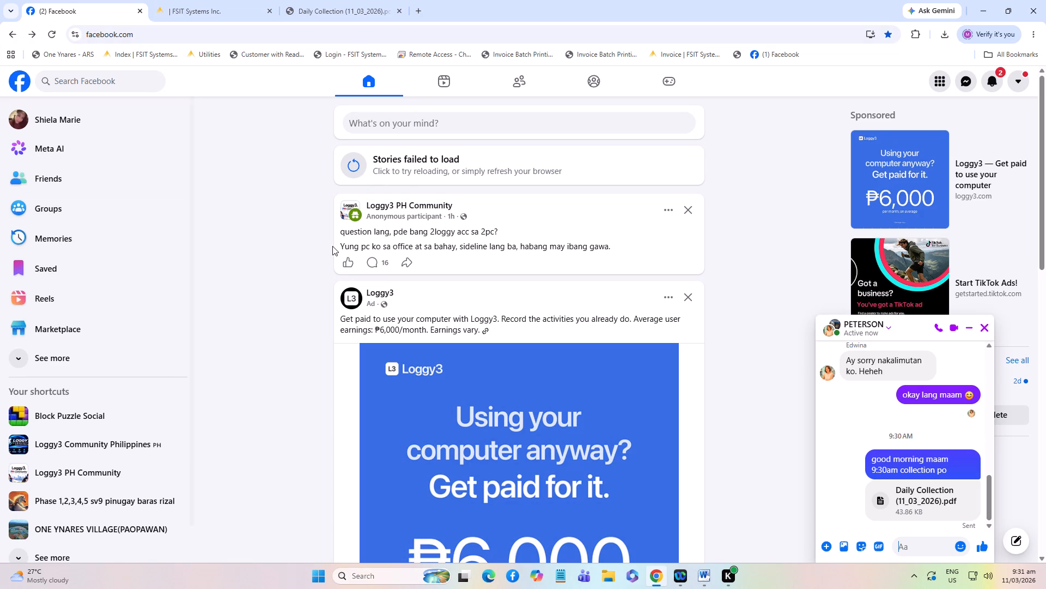
pyautogui.click(988, 329)
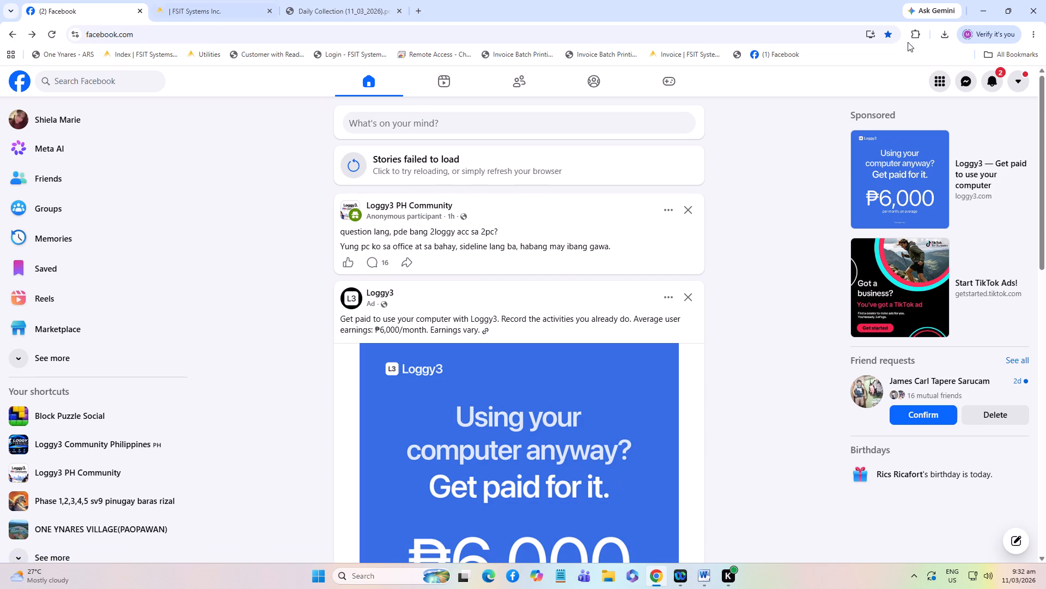
# Look through the Messenger conversations for the Baras Office group chat and open it.
pyautogui.click(966, 85)
pyautogui.scroll(-2, 916, 432)
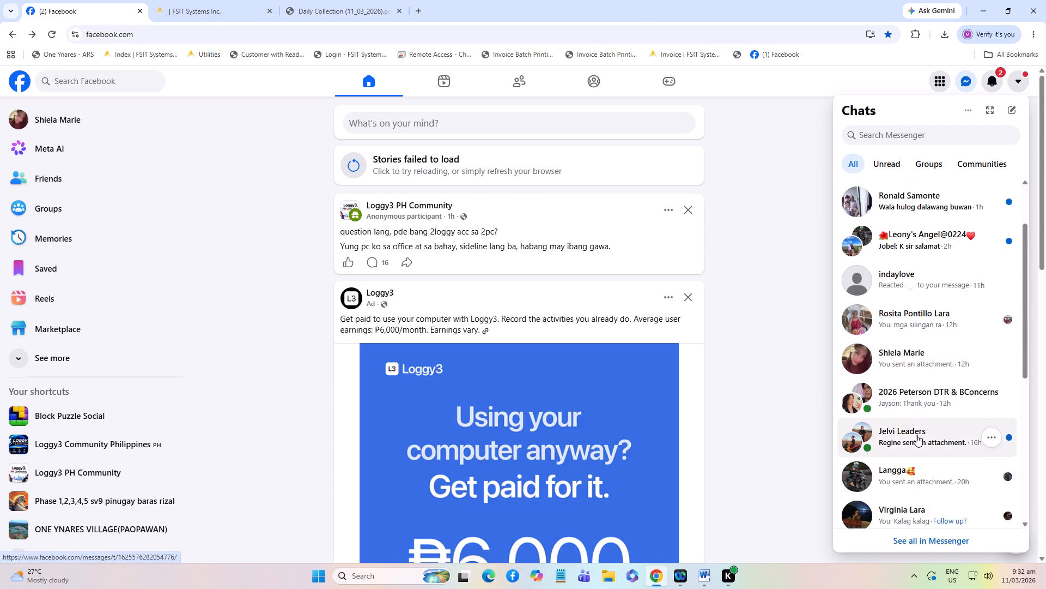
pyautogui.scroll(-6, 916, 435)
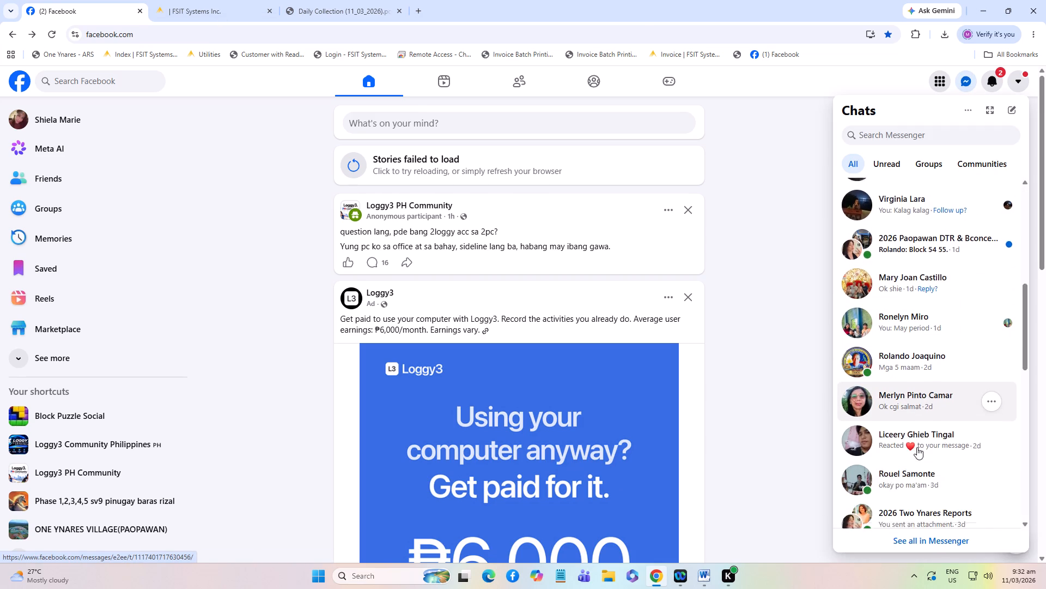
pyautogui.scroll(-3, 917, 447)
pyautogui.click(920, 397)
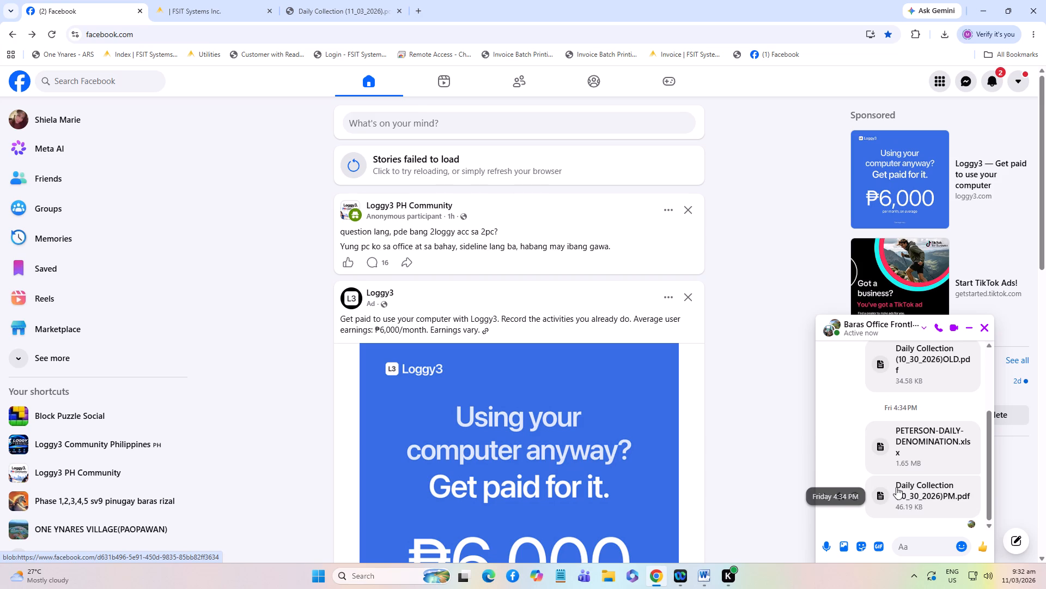
# Download Daily Collection (10_30_2026)PM.pdf from the Baras Office chat, open it and examine its entries through the last page.
pyautogui.scroll(2, 894, 487)
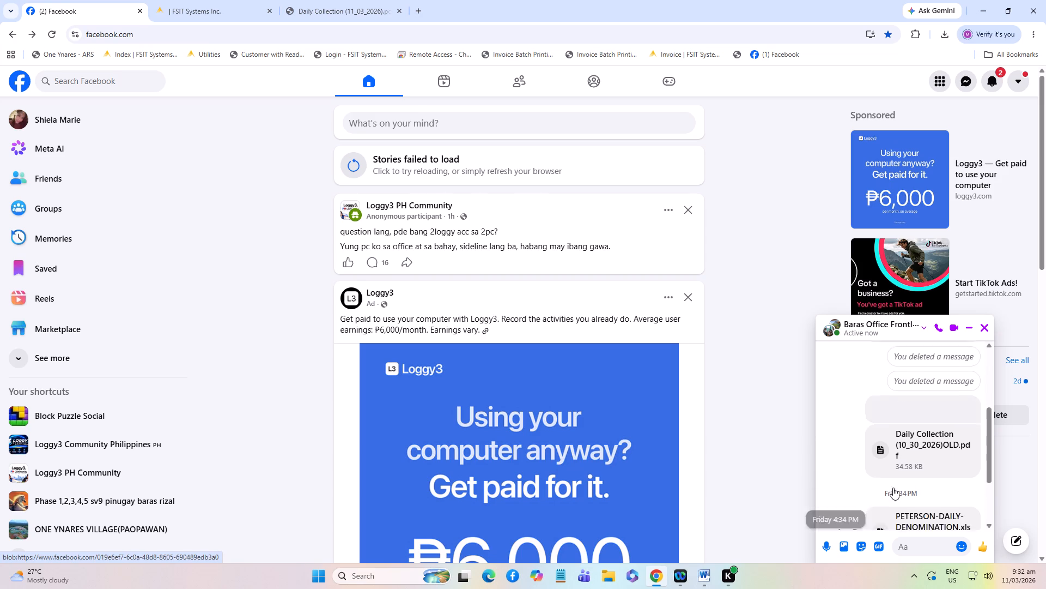
pyautogui.scroll(1, 893, 488)
pyautogui.scroll(-8, 892, 489)
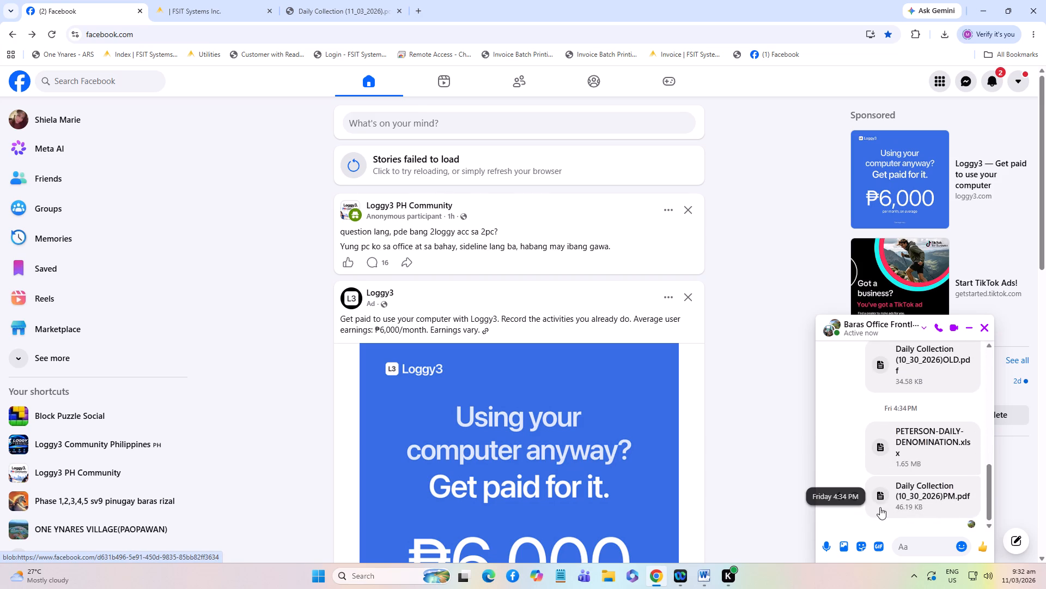
pyautogui.click(880, 496)
pyautogui.click(830, 72)
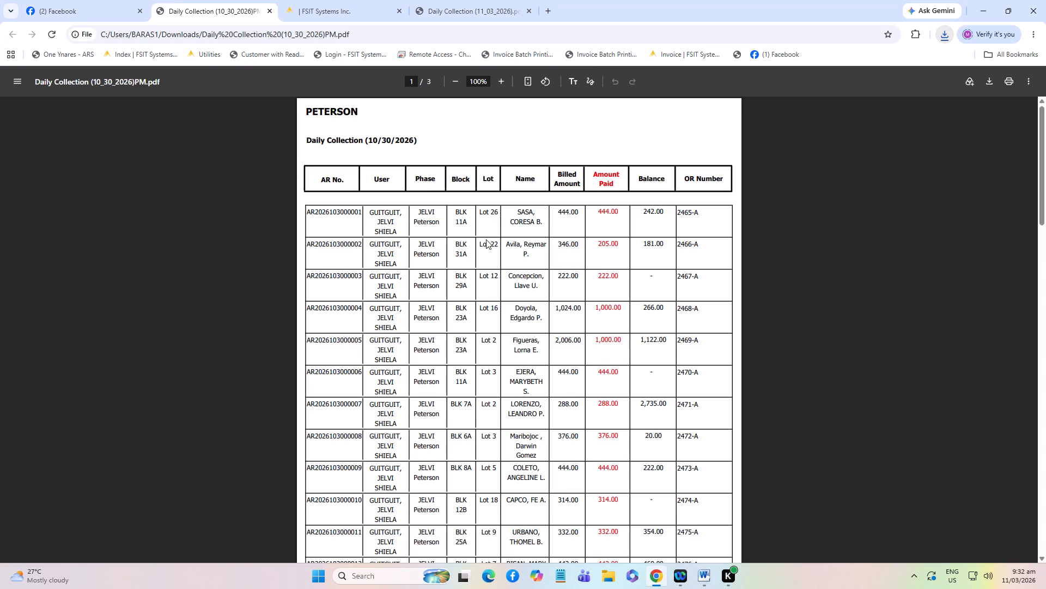
pyautogui.scroll(-15, 522, 397)
pyautogui.scroll(-6, 527, 397)
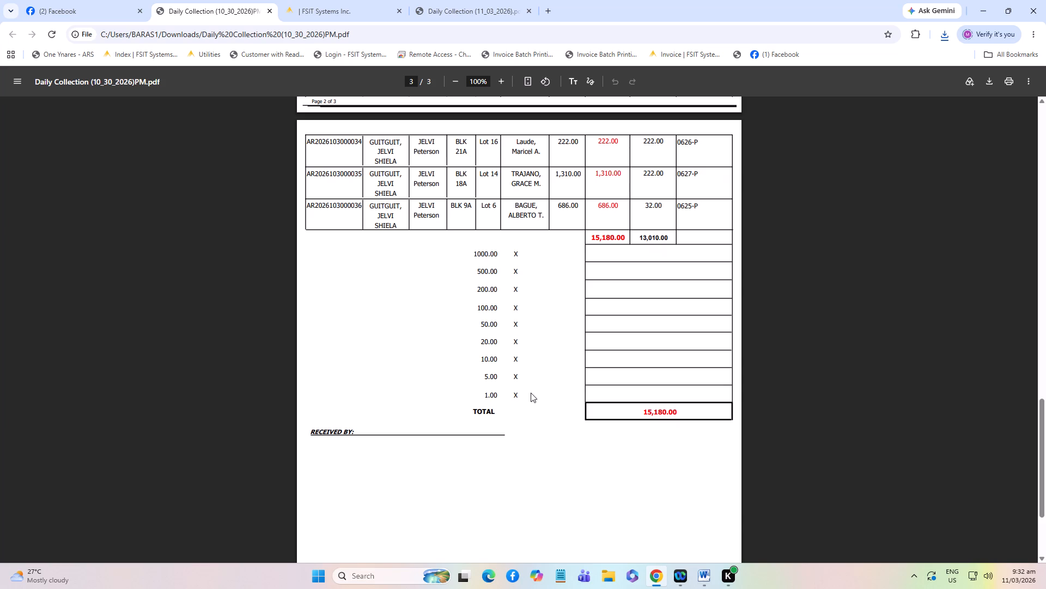
# Return to ARS and go to its transaction pages.
pyautogui.click(372, 14)
pyautogui.click(102, 200)
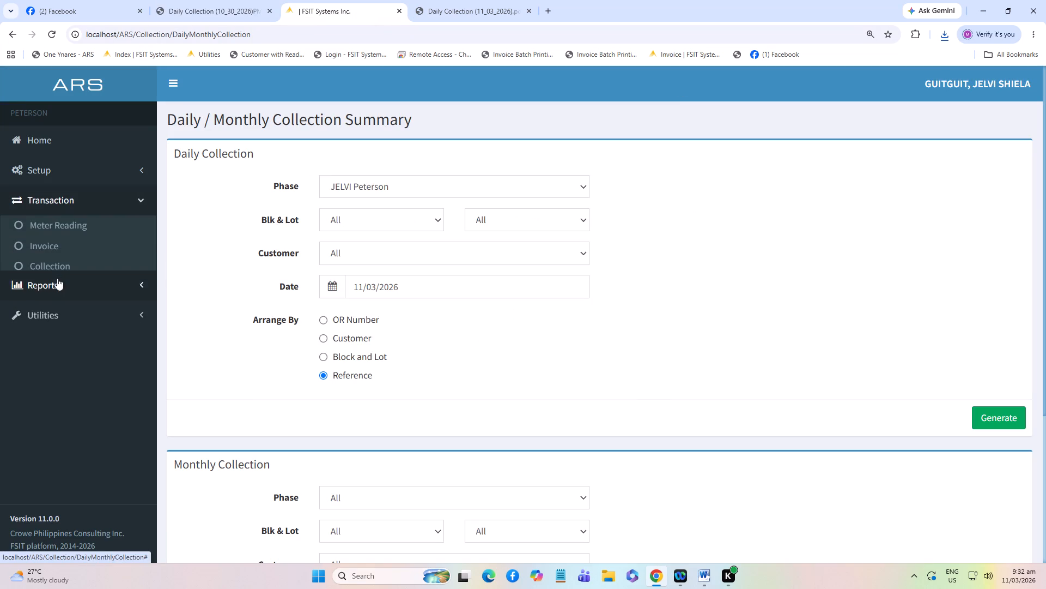
# Open the Collections list in ARS.
pyautogui.click(61, 267)
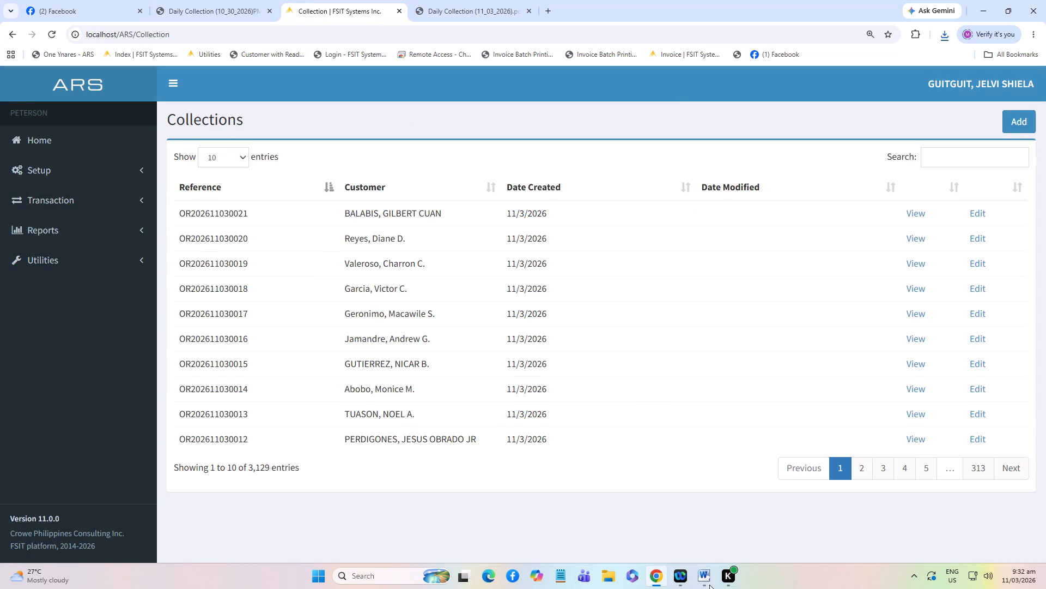
# Switch to File Explorer and delete Daily Collection (10_30_2026)PM from the Downloads folder.
pyautogui.click(607, 582)
pyautogui.click(64, 188)
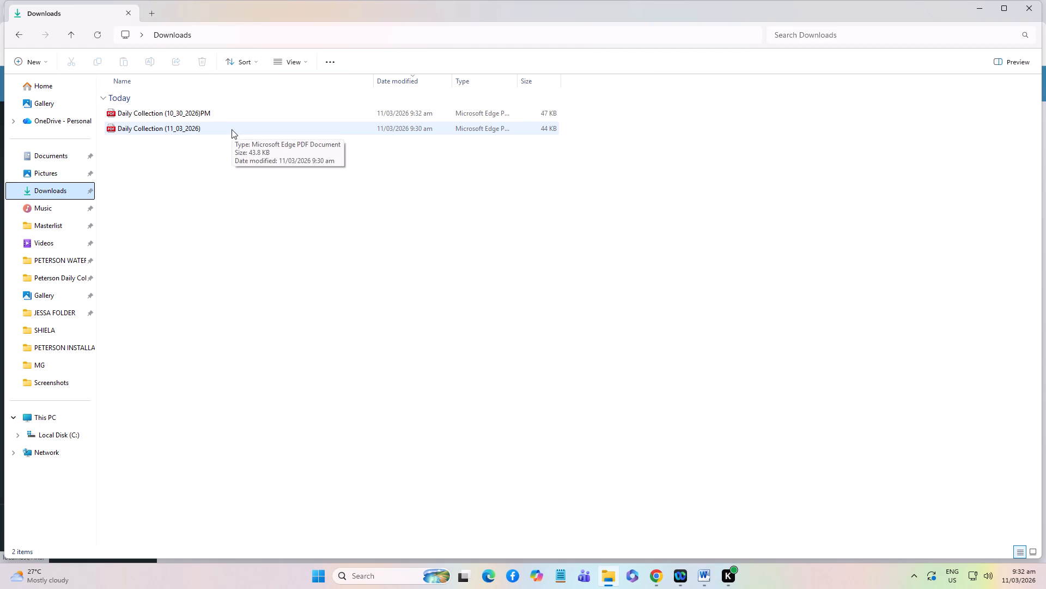
pyautogui.click(244, 115)
pyautogui.press('Delete')
# Open the Daily Collection (11_03_2026) PDF, check its last page of entries and totals, and close it.
pyautogui.doubleClick(243, 113)
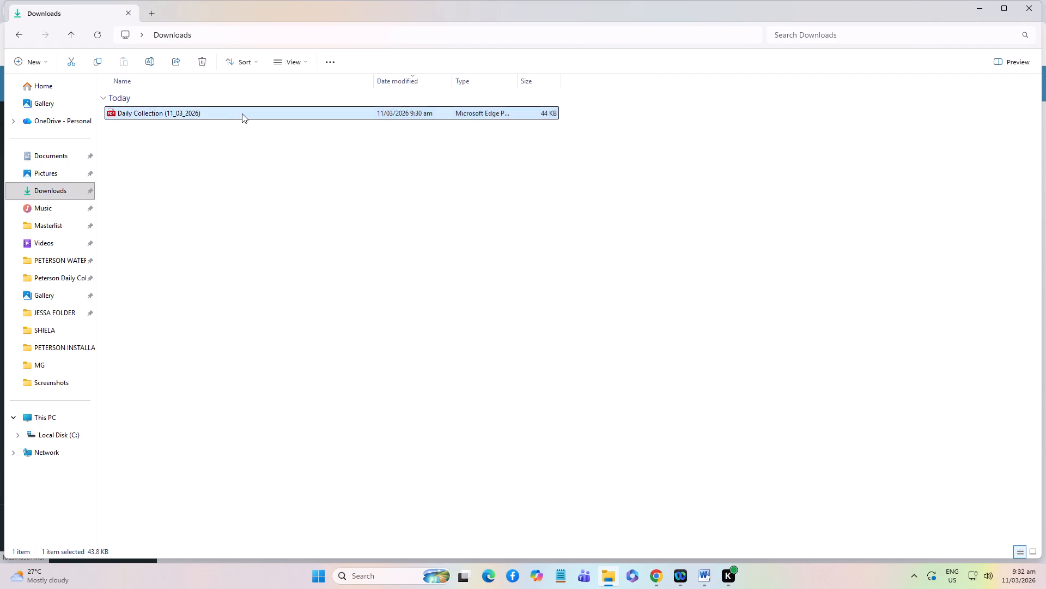
pyautogui.scroll(-12, 737, 485)
pyautogui.scroll(4, 573, 450)
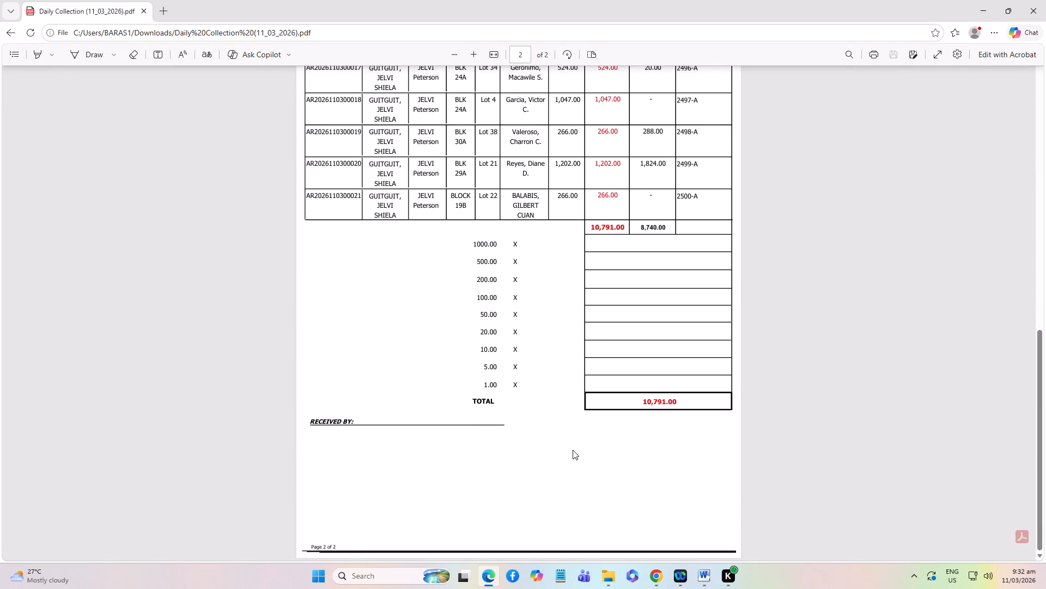
pyautogui.click(1026, 14)
# Rename the remaining downloaded report as Daily Collection (11_03_2026)AM and close the File Explorer window.
pyautogui.click(187, 218)
pyautogui.click(279, 109)
pyautogui.rightClick(279, 109)
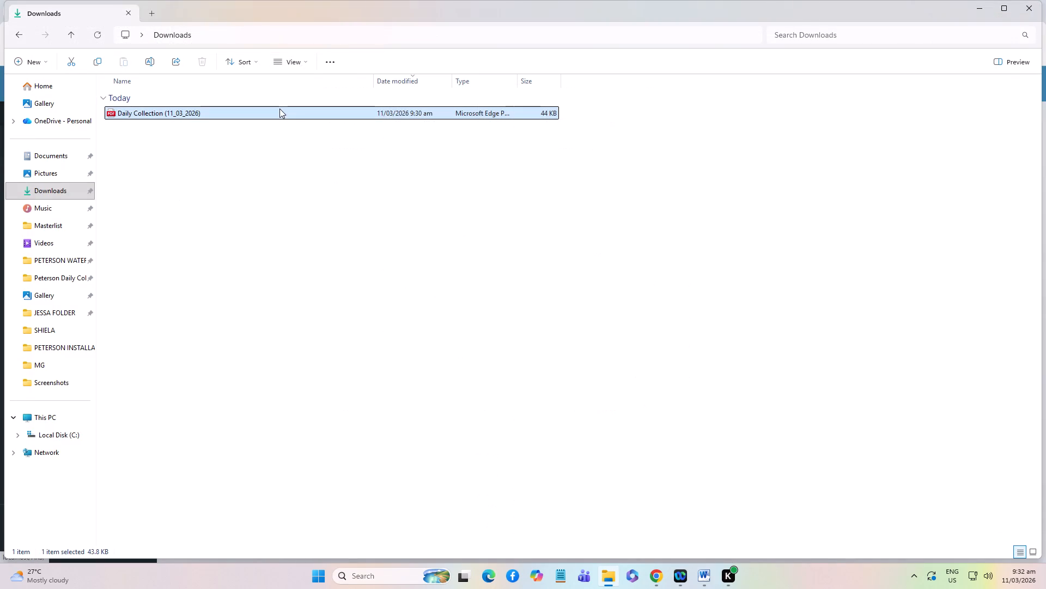
pyautogui.click(366, 129)
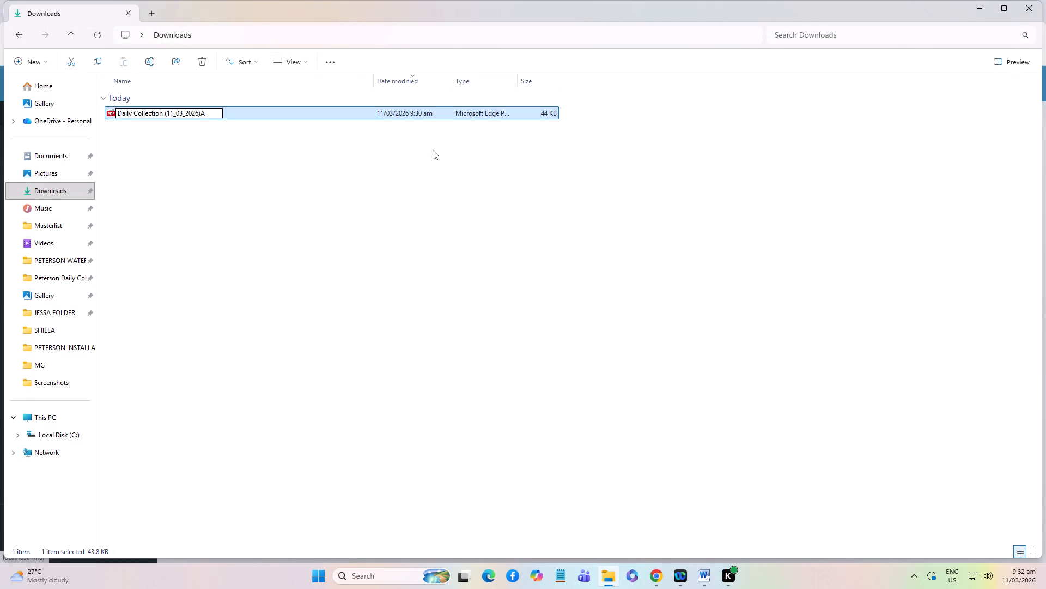
pyautogui.press('Return')
pyautogui.click(537, 275)
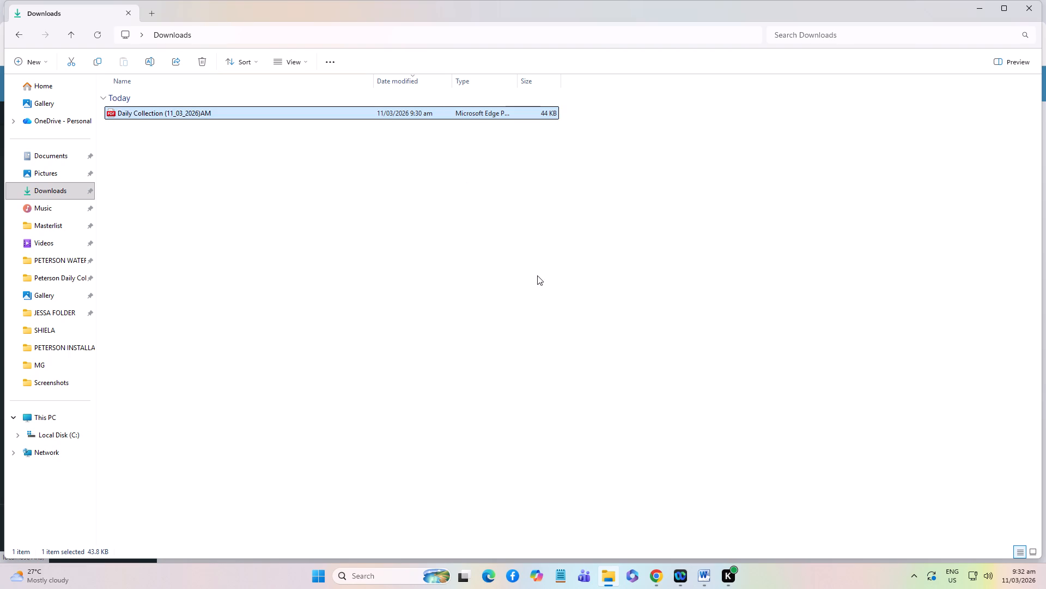
pyautogui.click(1027, 9)
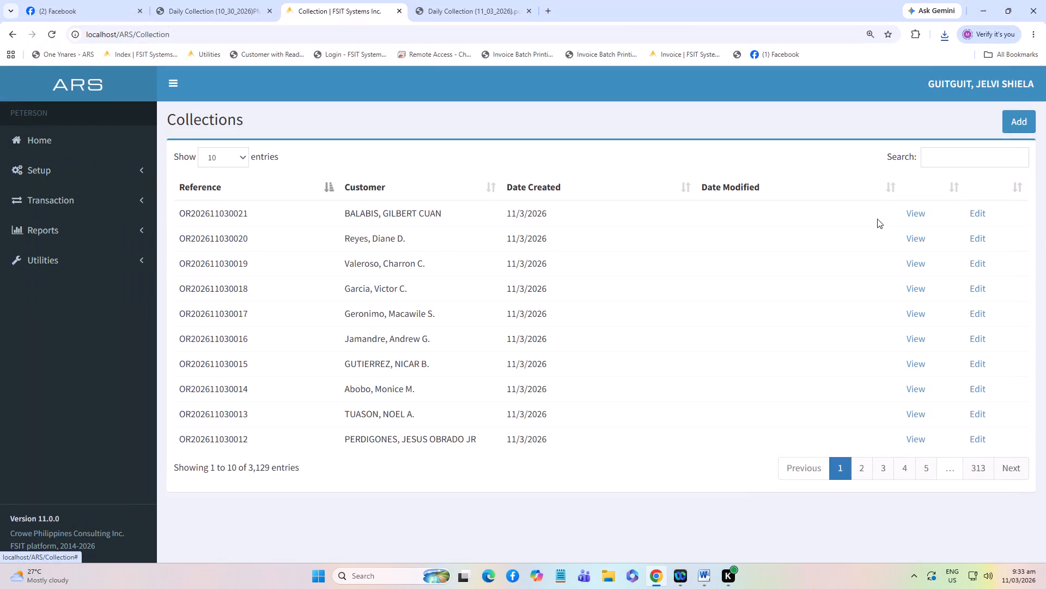
pyautogui.click(1014, 116)
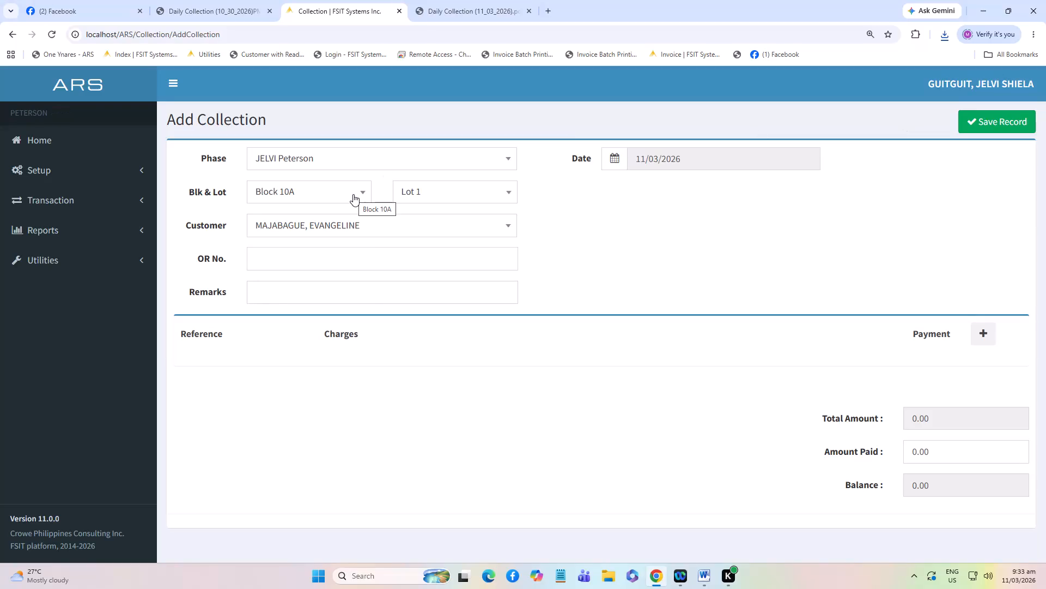
pyautogui.click(353, 194)
pyautogui.write('17')
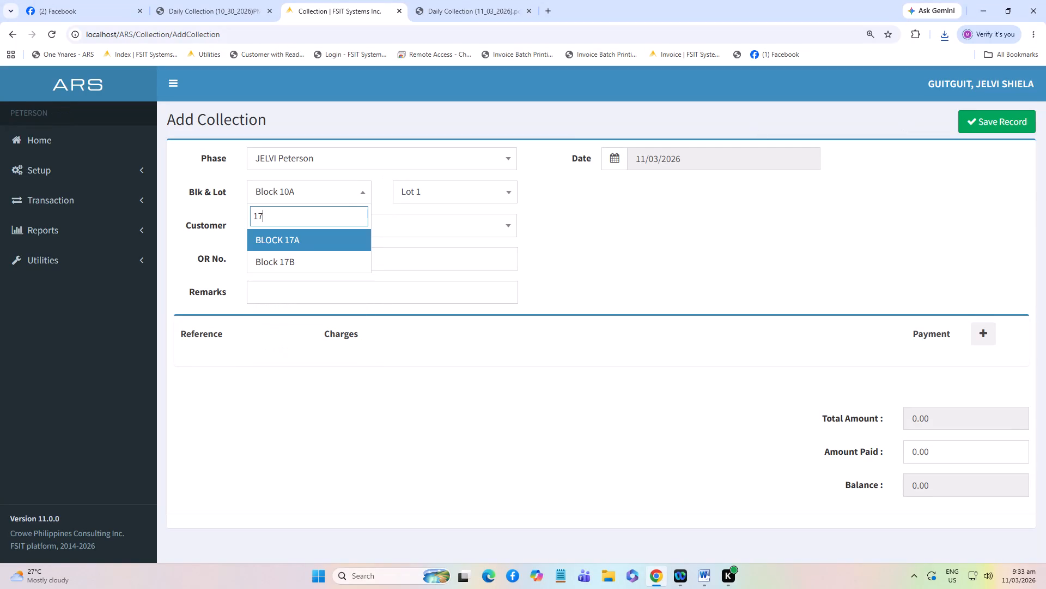
pyautogui.click(349, 265)
pyautogui.click(443, 199)
pyautogui.write('29')
pyautogui.click(442, 239)
pyautogui.click(441, 259)
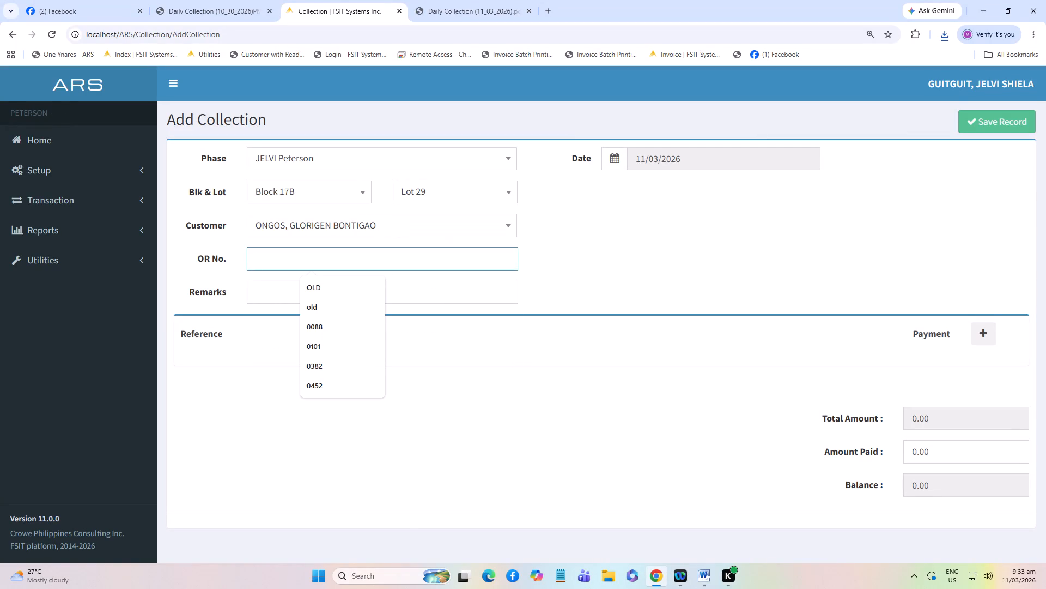
pyautogui.write('068')
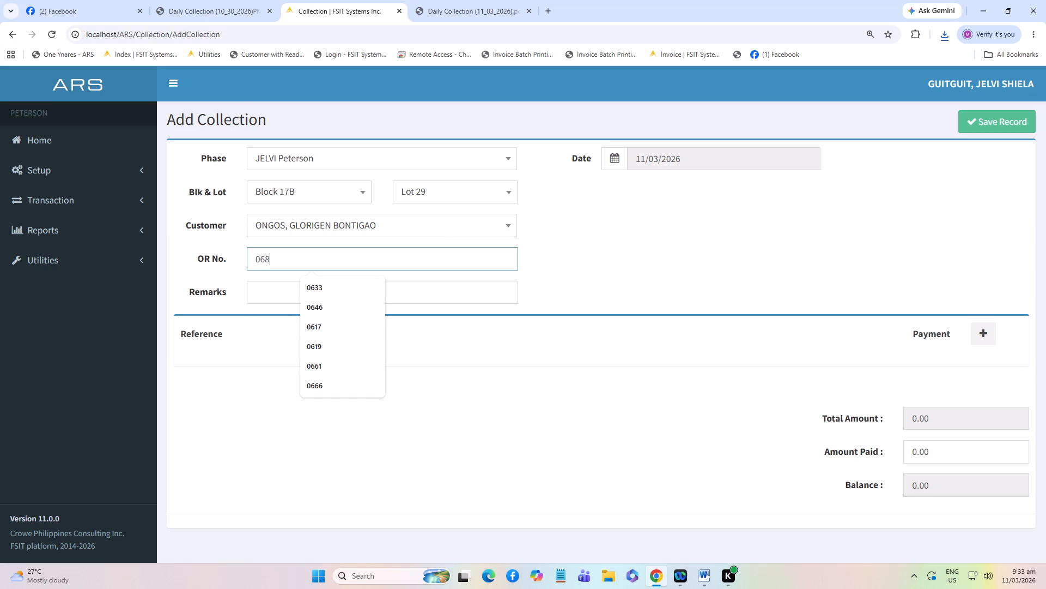
pyautogui.press('BackSpace')
pyautogui.write('28-P')
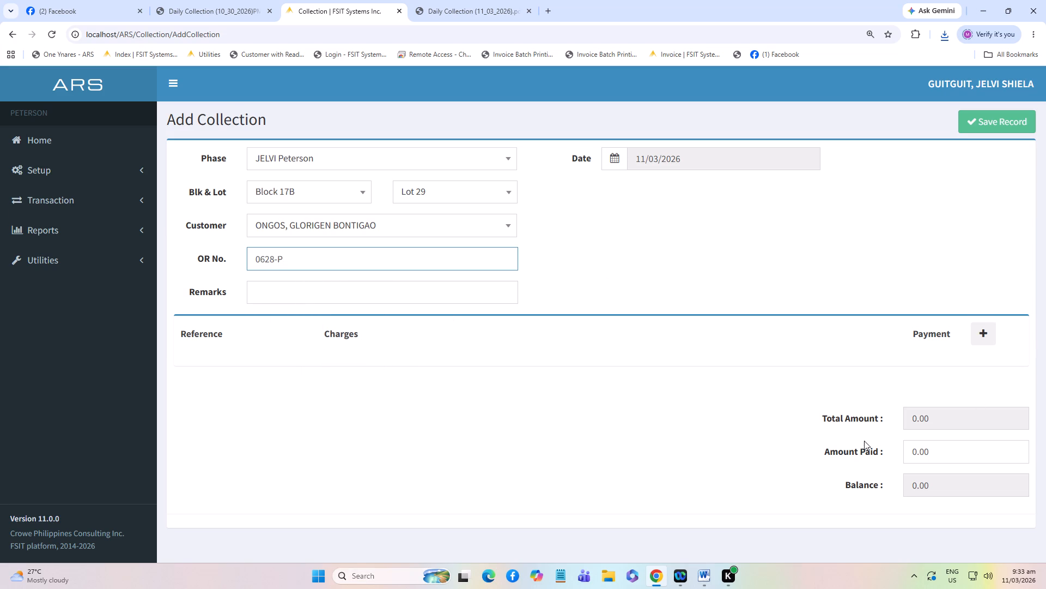
pyautogui.click(986, 332)
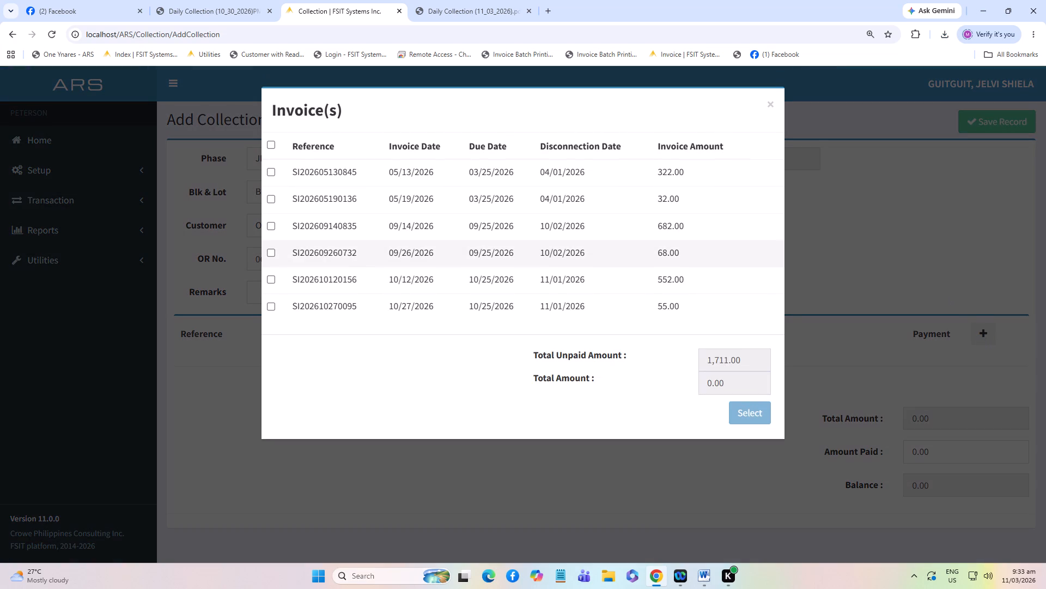
pyautogui.click(271, 225)
pyautogui.click(271, 252)
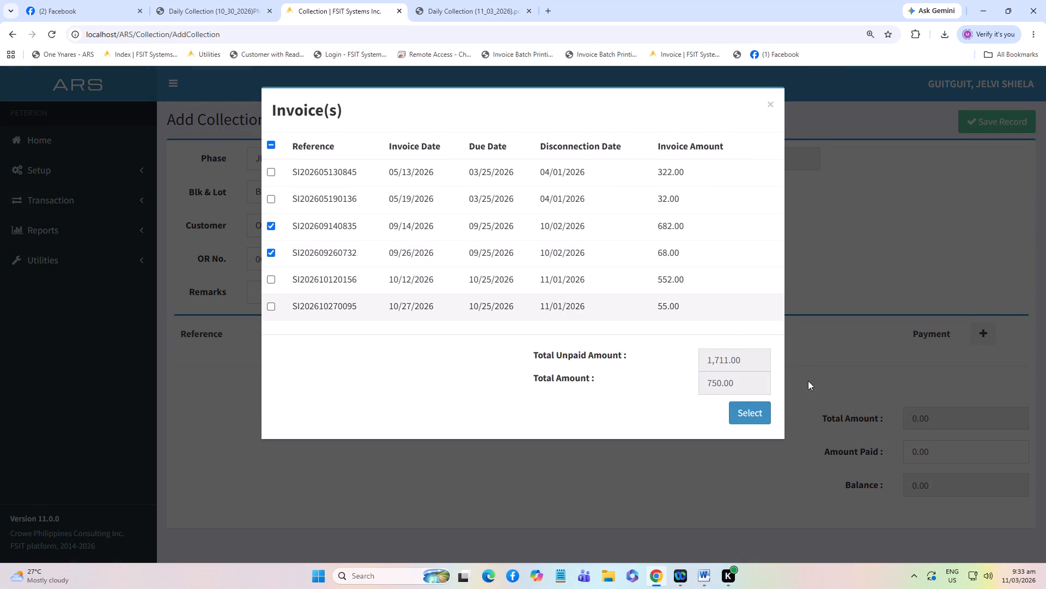
pyautogui.click(757, 412)
pyautogui.scroll(-16, 868, 416)
pyautogui.moveTo(940, 466); pyautogui.dragTo(940, 465)
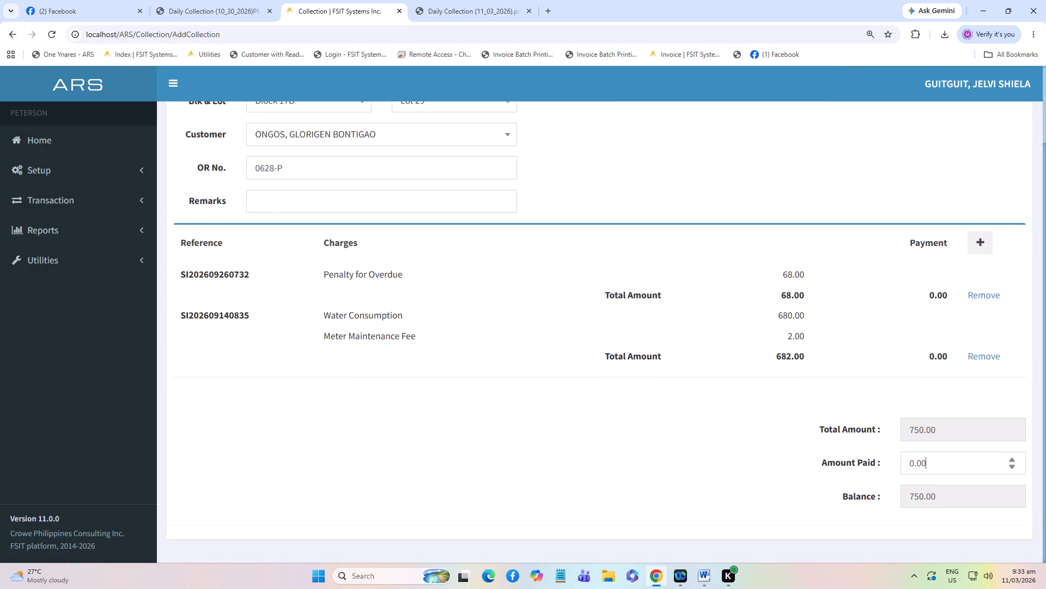
pyautogui.moveTo(940, 465); pyautogui.dragTo(834, 474)
pyautogui.write('750')
pyautogui.scroll(6, 1045, 363)
pyautogui.click(989, 127)
pyautogui.click(605, 103)
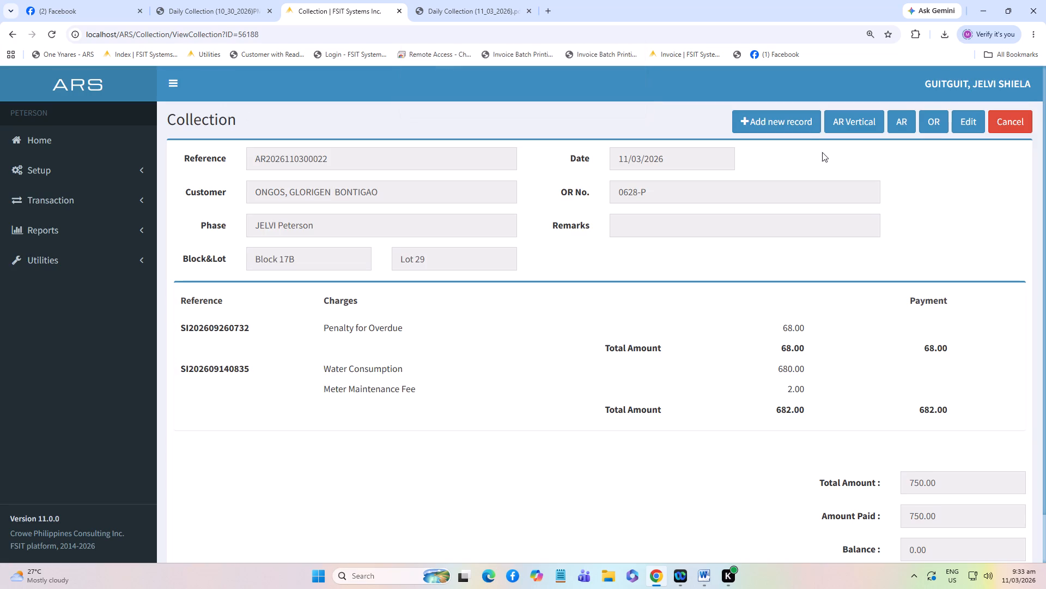
pyautogui.click(775, 118)
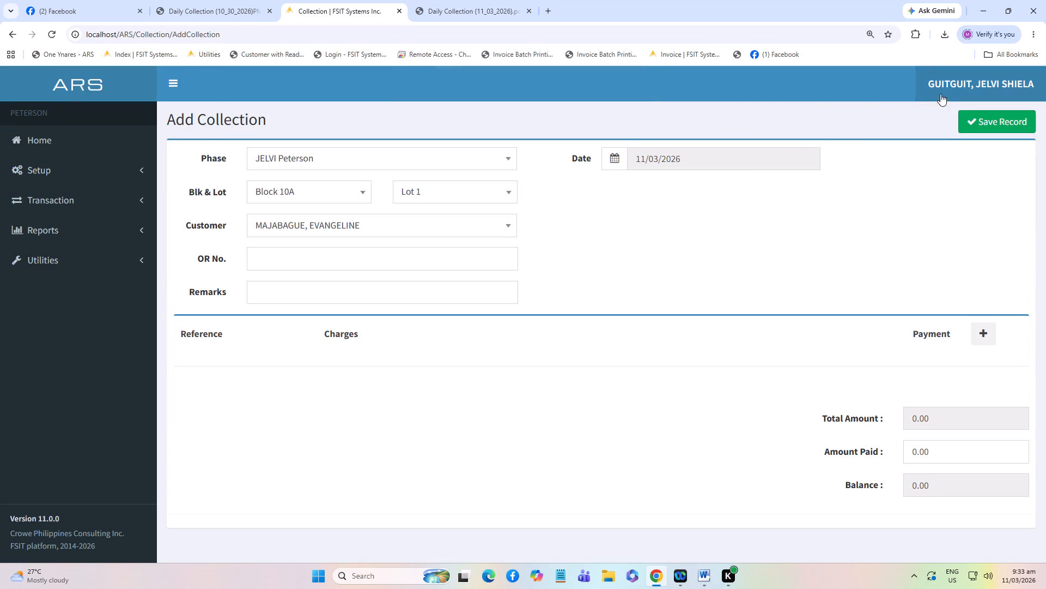
pyautogui.click(298, 196)
pyautogui.write('26')
pyautogui.click(340, 242)
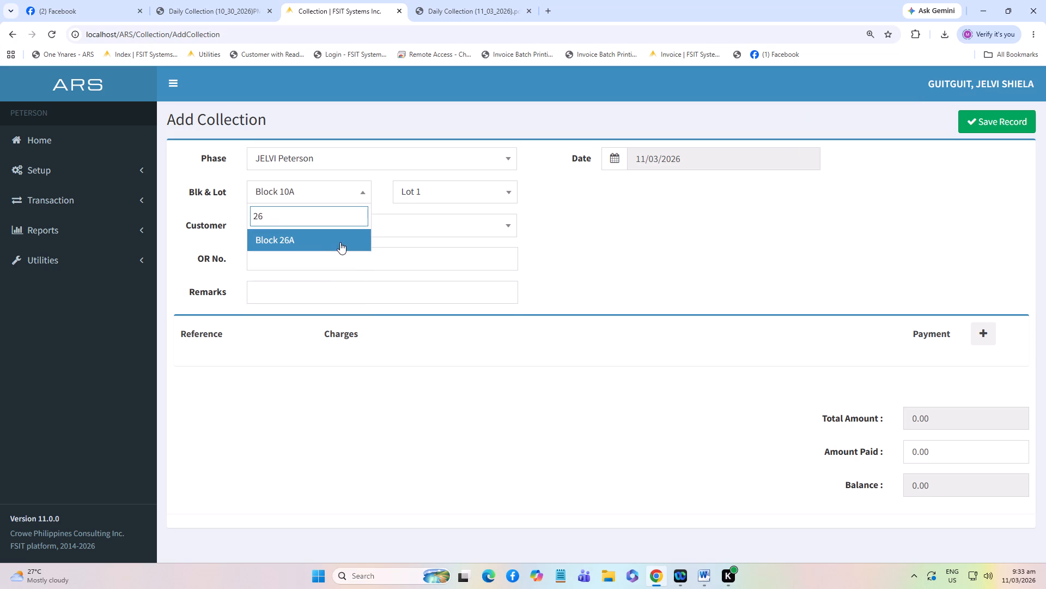
pyautogui.click(449, 191)
pyautogui.press('8')
pyautogui.click(464, 256)
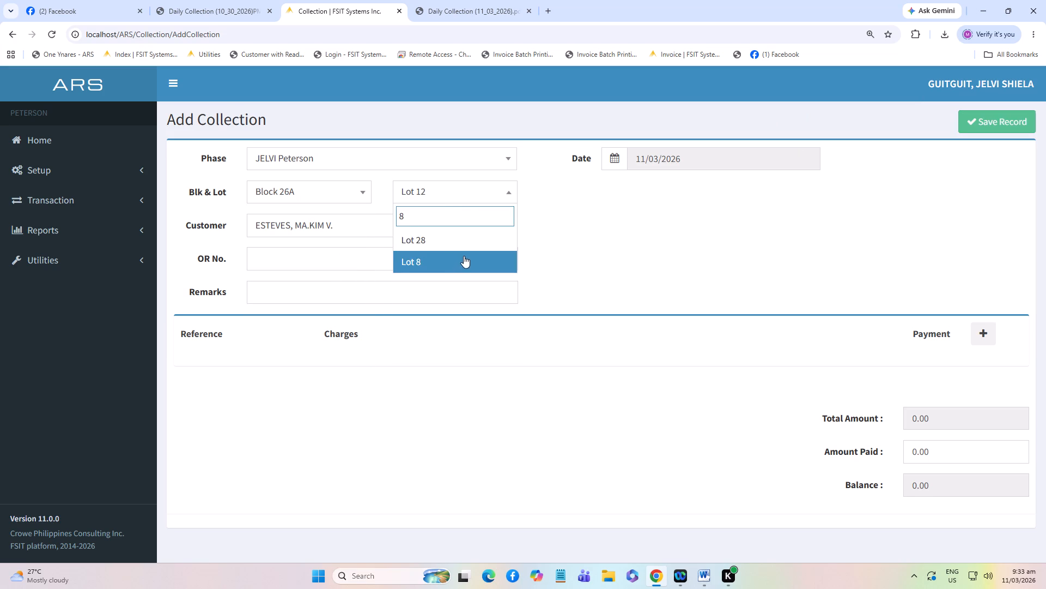
pyautogui.click(409, 258)
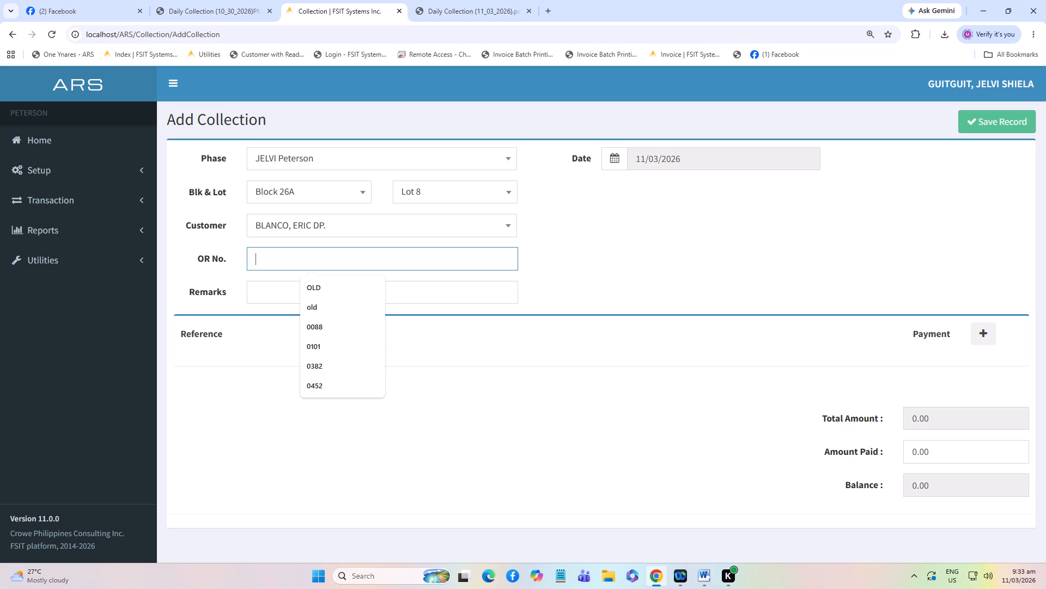
pyautogui.write('0629-P')
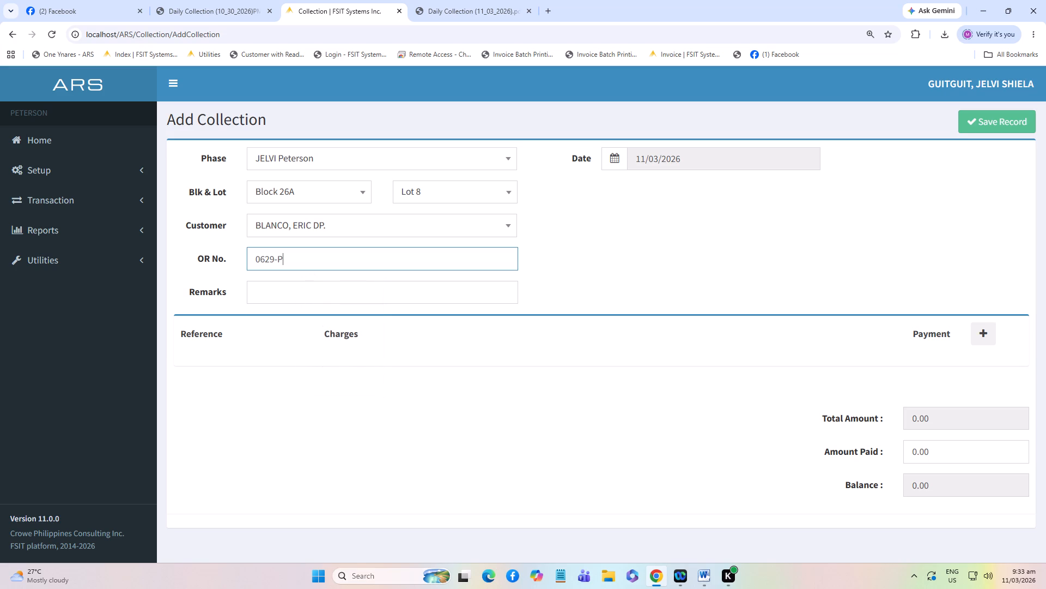
pyautogui.click(984, 330)
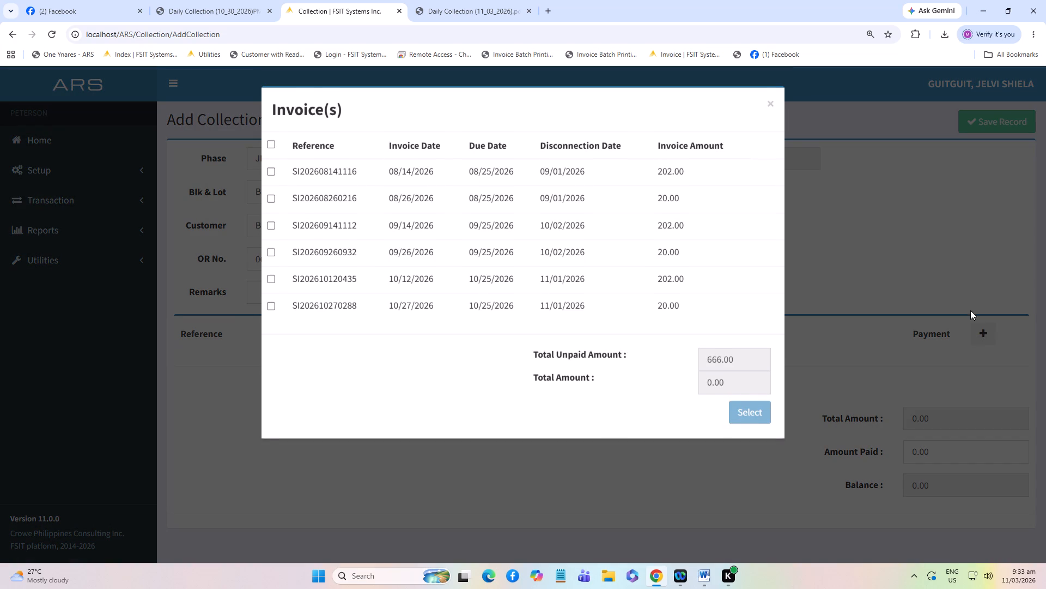
pyautogui.click(273, 223)
pyautogui.click(271, 253)
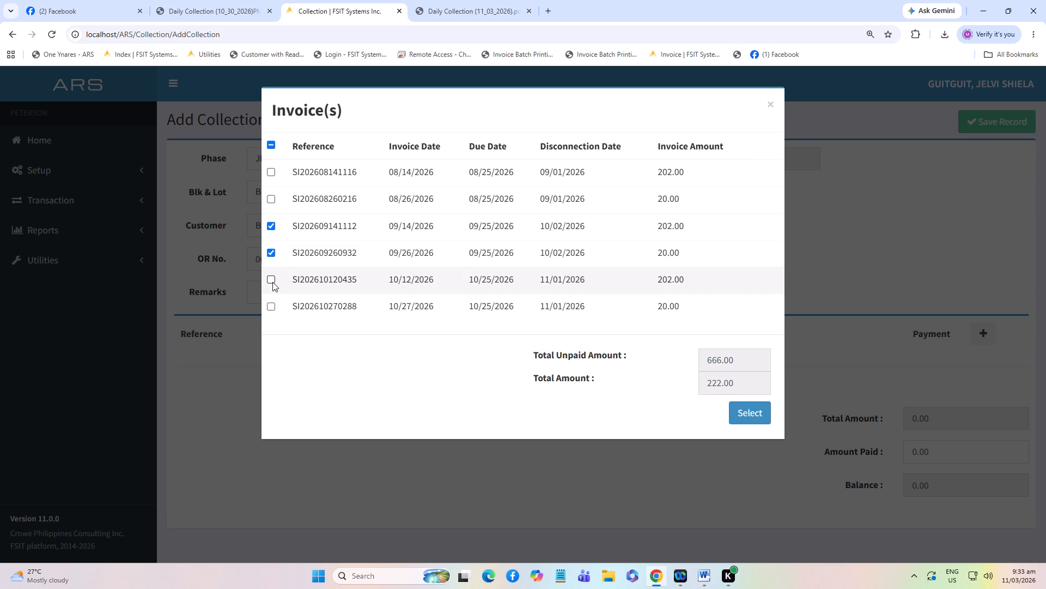
pyautogui.click(272, 282)
pyautogui.click(271, 307)
pyautogui.click(747, 410)
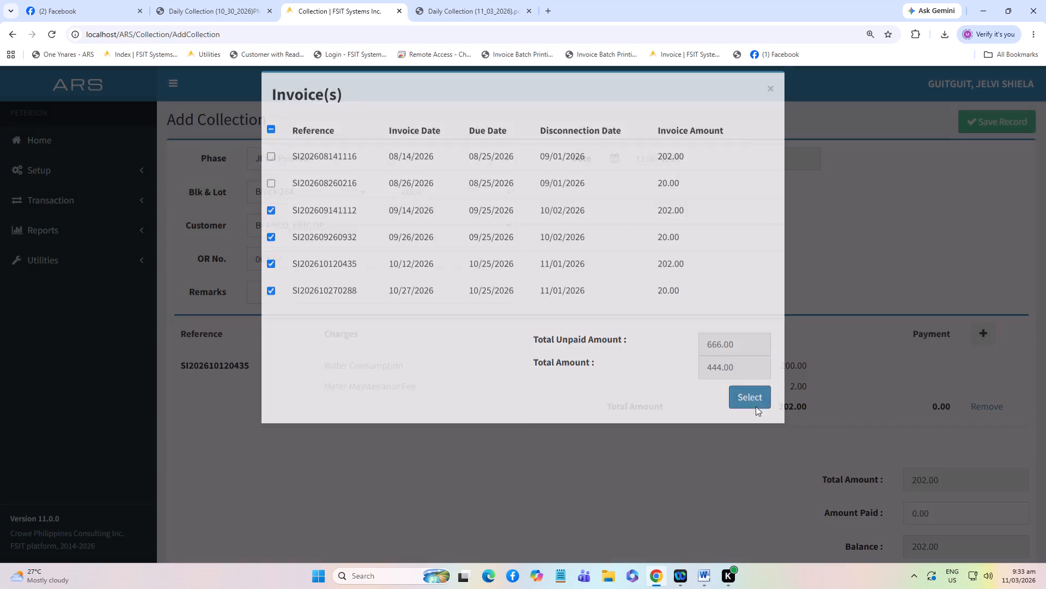
pyautogui.scroll(-20, 974, 381)
pyautogui.scroll(-6, 974, 381)
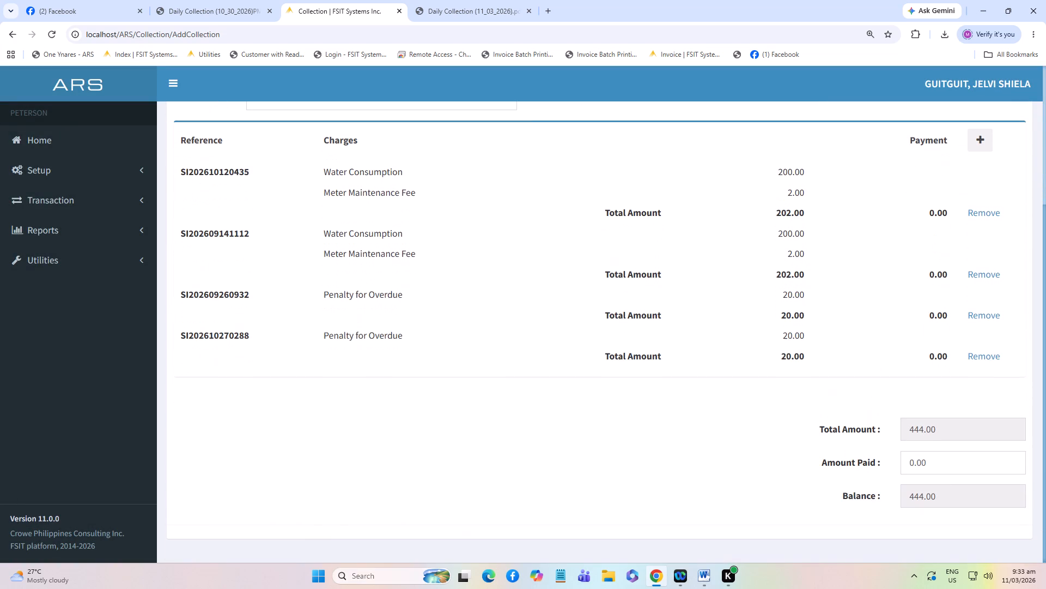
pyautogui.scroll(-3, 941, 478)
pyautogui.moveTo(942, 465); pyautogui.dragTo(841, 461)
pyautogui.write('444')
pyautogui.scroll(6, 855, 393)
pyautogui.click(968, 119)
pyautogui.click(619, 104)
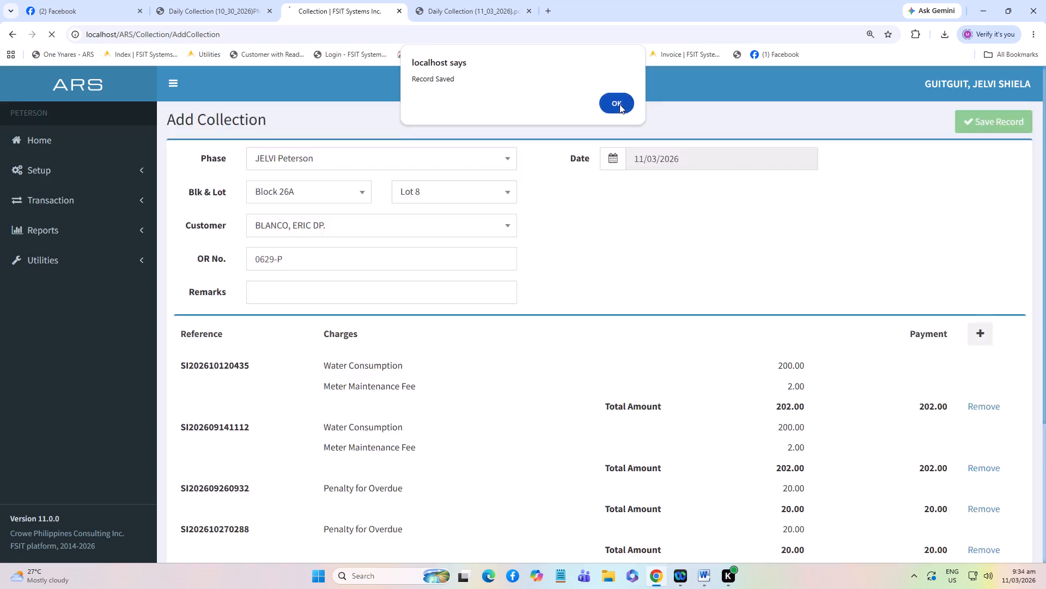
# Return to the Collections list.
pyautogui.click(79, 201)
pyautogui.click(64, 265)
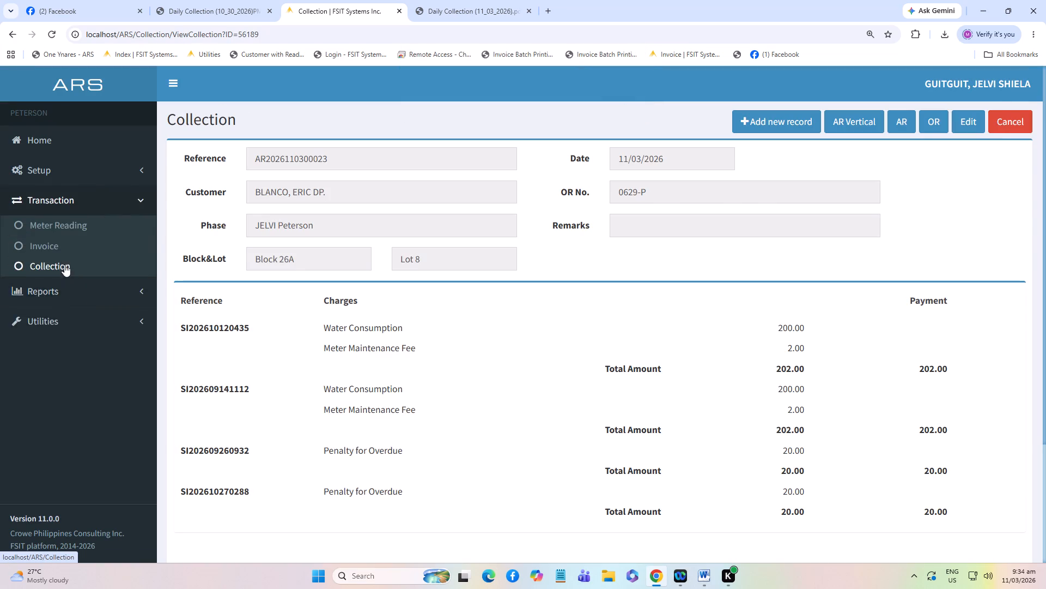
# Generate the 11/03/2026 daily collection report for phase JELVI Peterson, arranged by Reference.
pyautogui.click(102, 230)
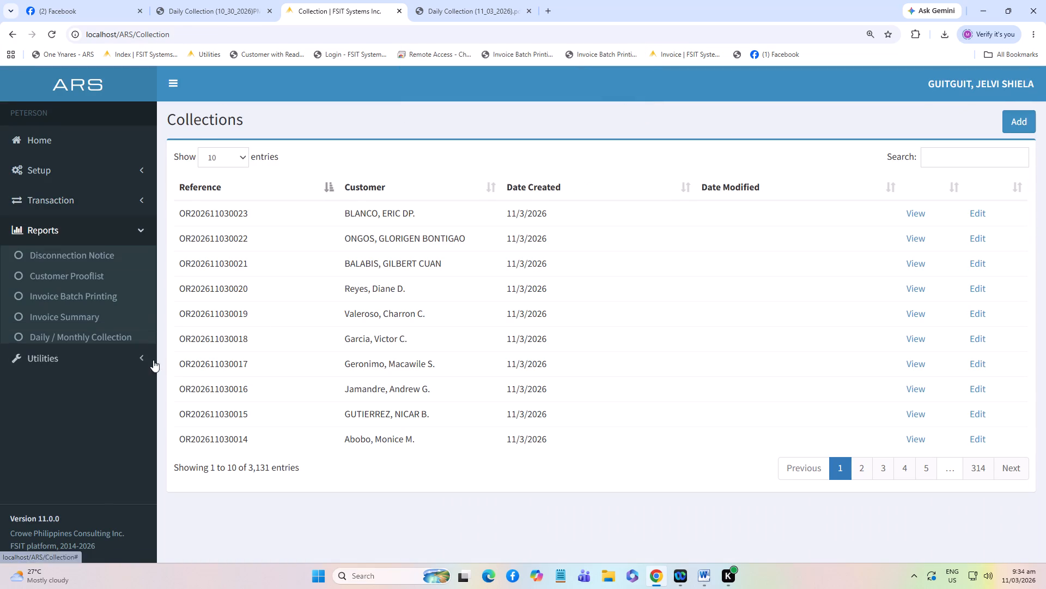
pyautogui.click(112, 338)
pyautogui.click(464, 182)
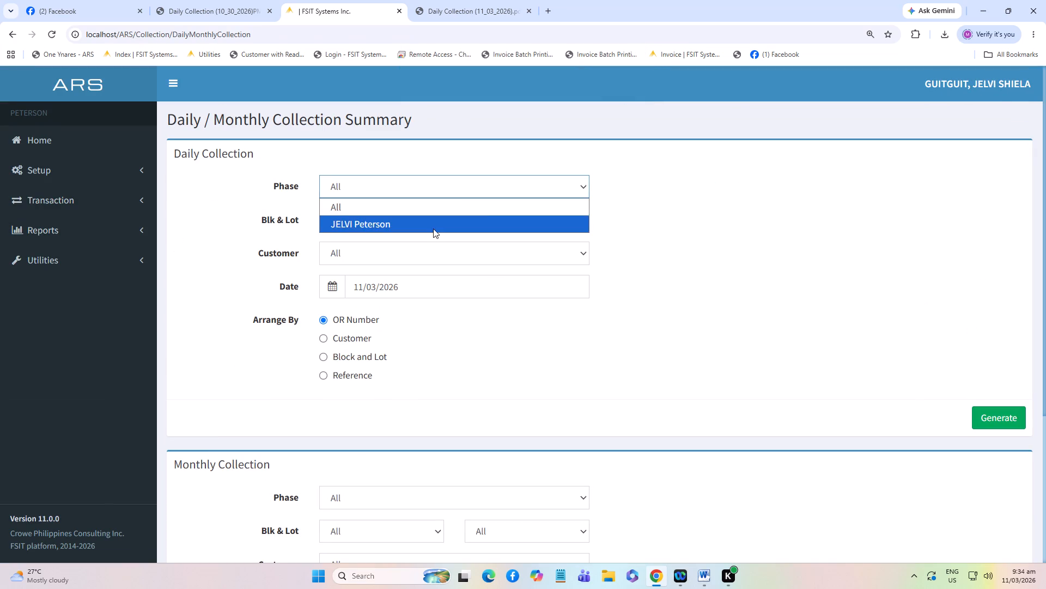
pyautogui.click(433, 229)
pyautogui.click(346, 377)
pyautogui.click(992, 423)
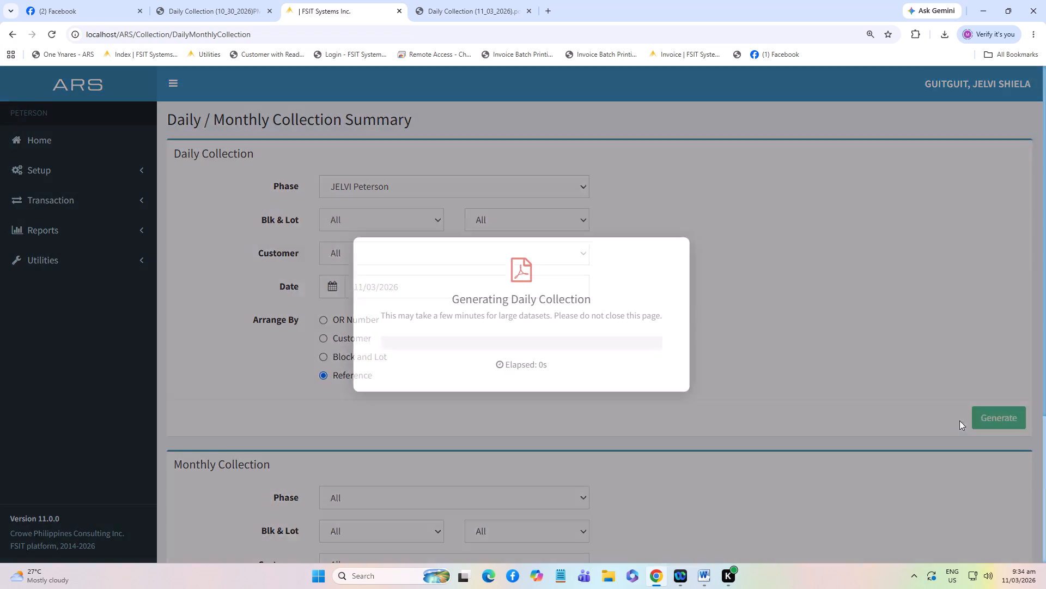
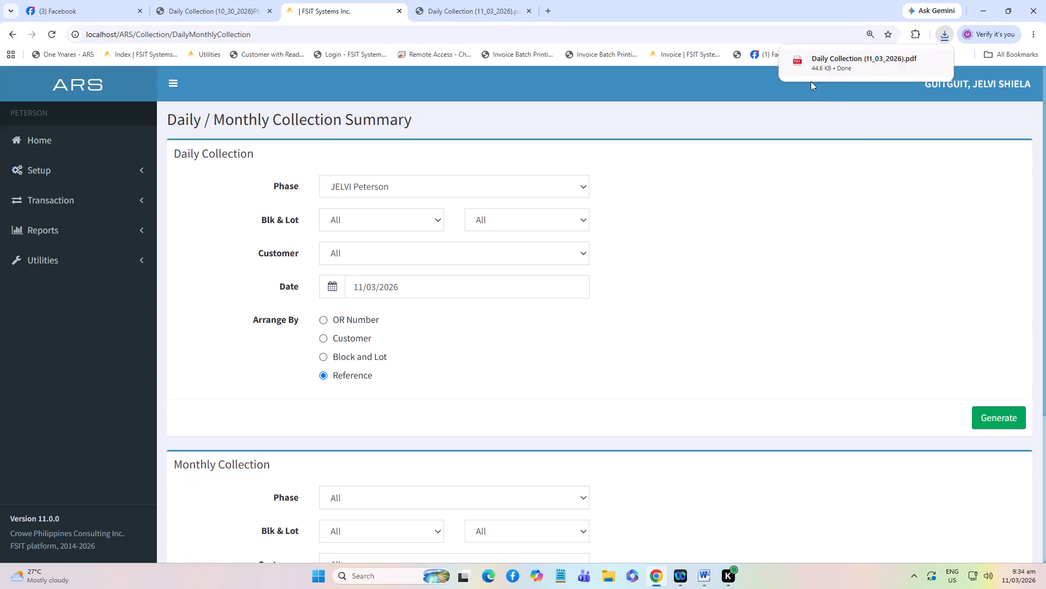
# Open the downloaded Daily Collection (11_03_2026) PDF and check its last collection entries and the total amount.
pyautogui.click(812, 73)
pyautogui.scroll(-14, 676, 374)
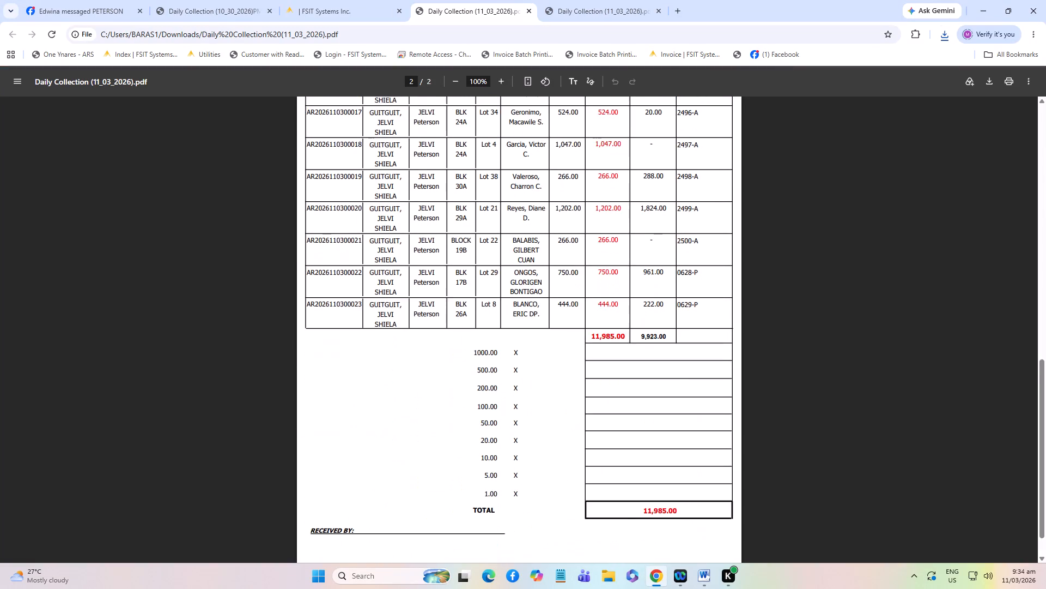
pyautogui.scroll(-2, 676, 375)
pyautogui.moveTo(641, 468); pyautogui.dragTo(667, 462)
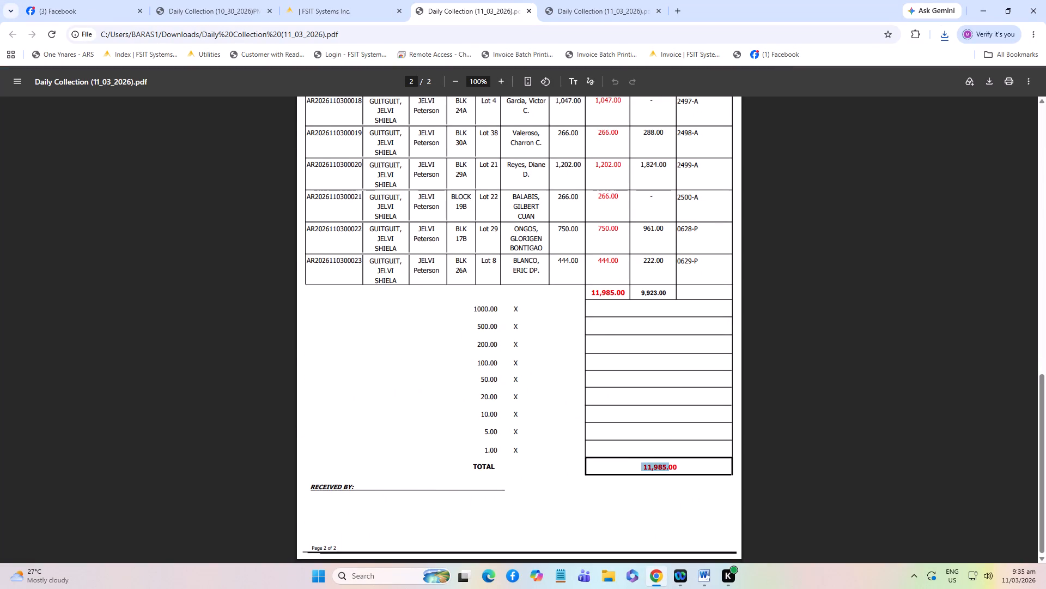
pyautogui.click(618, 501)
pyautogui.scroll(-3, 555, 471)
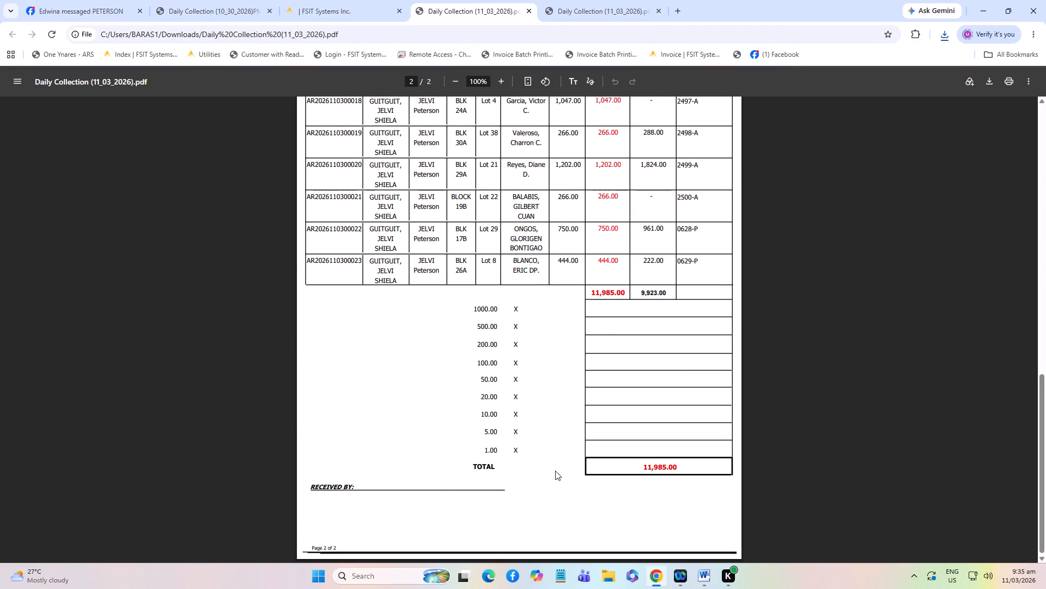
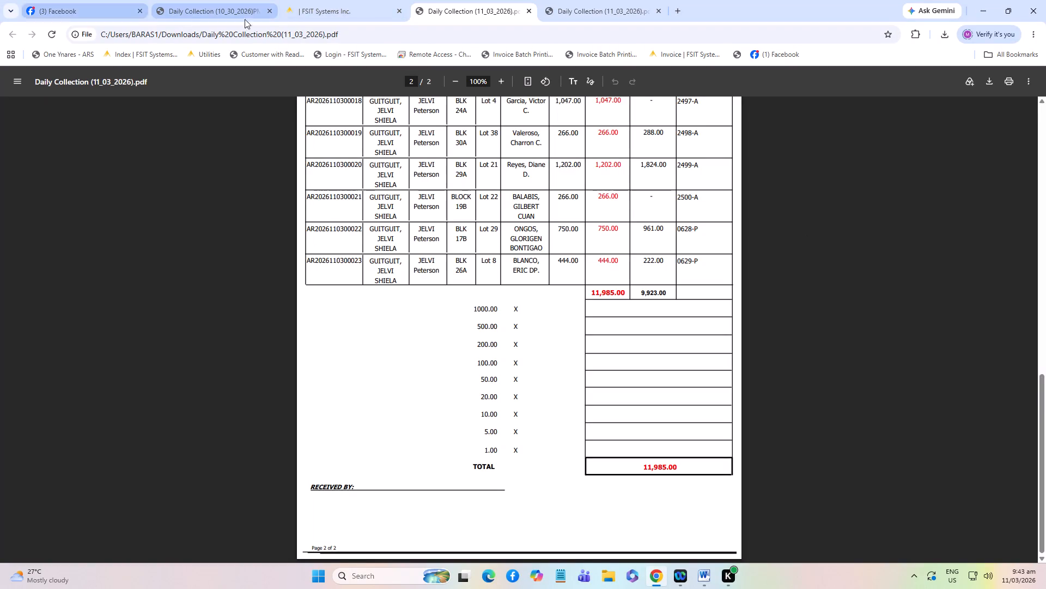
pyautogui.click(384, 13)
pyautogui.click(111, 197)
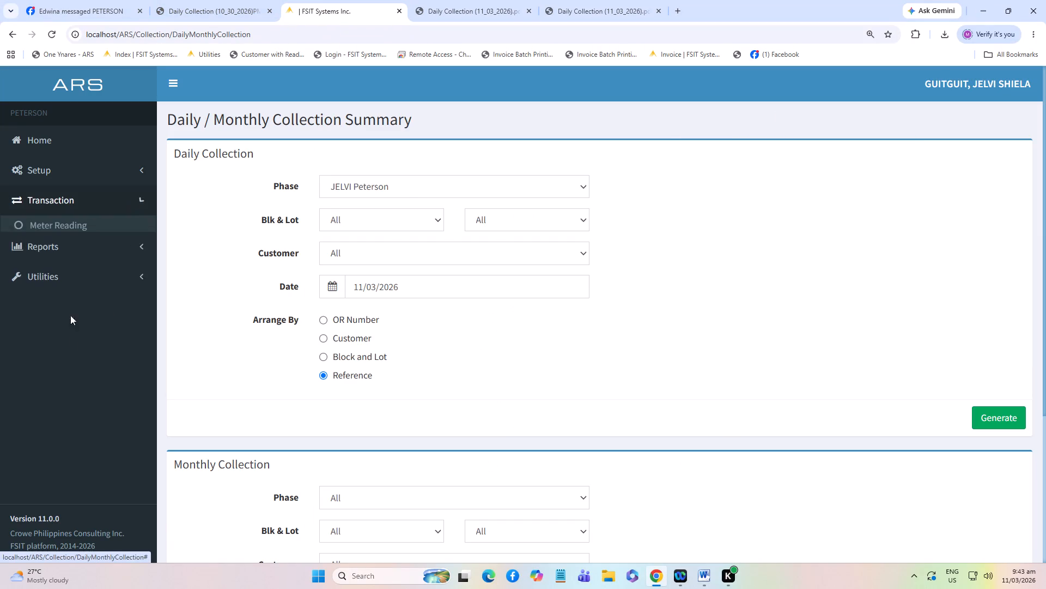
pyautogui.click(63, 266)
pyautogui.click(1015, 115)
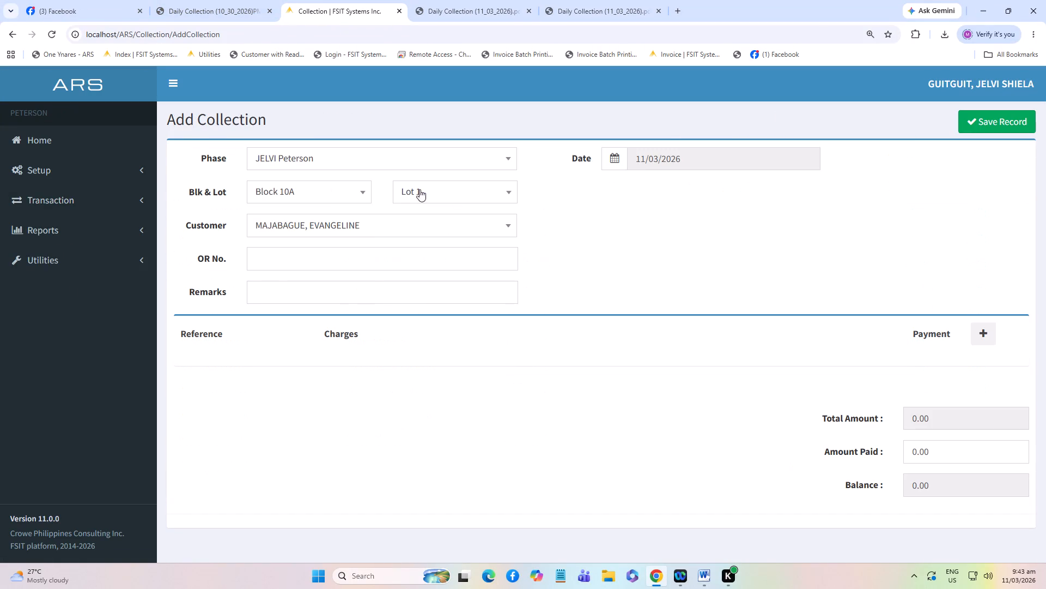
pyautogui.click(340, 187)
pyautogui.press('1')
pyautogui.press('4')
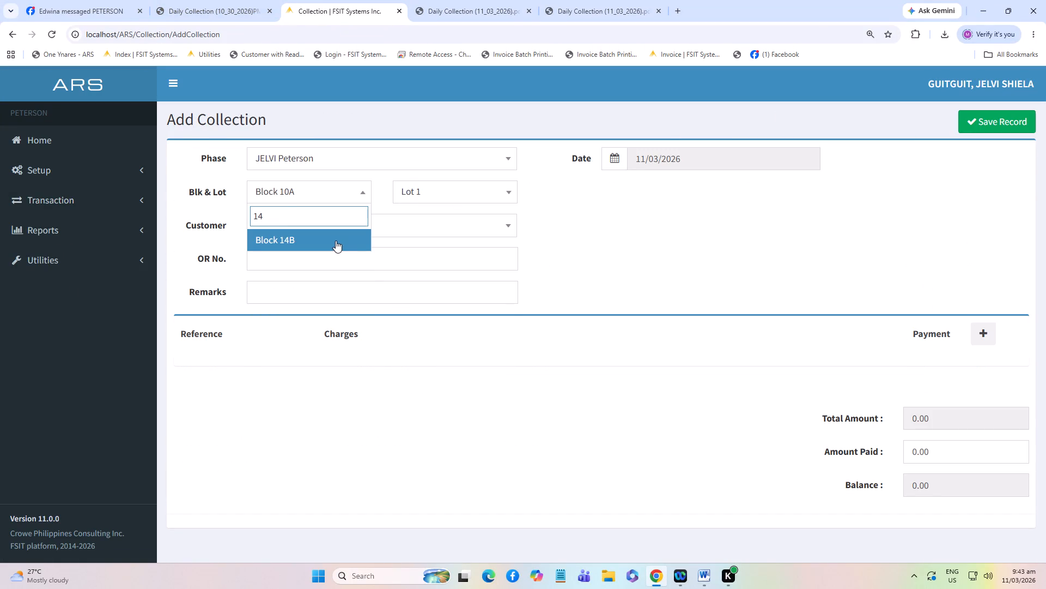
pyautogui.moveTo(336, 241); pyautogui.dragTo(341, 236)
pyautogui.click(416, 193)
pyautogui.press('7')
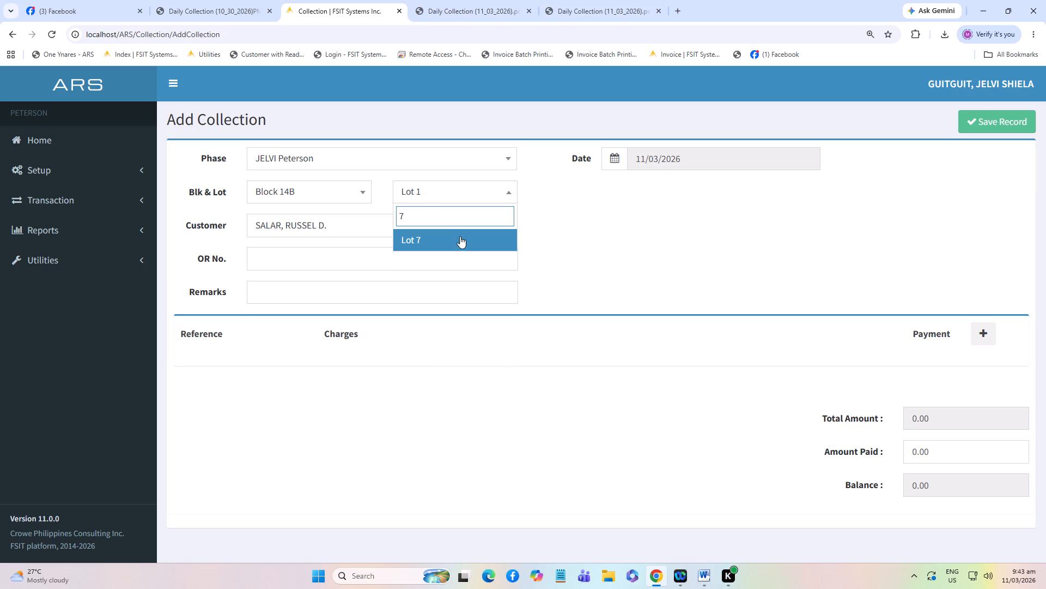
pyautogui.click(460, 236)
# Open the customer's unpaid invoices and mark the four dated 09/14, 09/26, 10/12 and 10/27/2026 for payment.
pyautogui.click(983, 336)
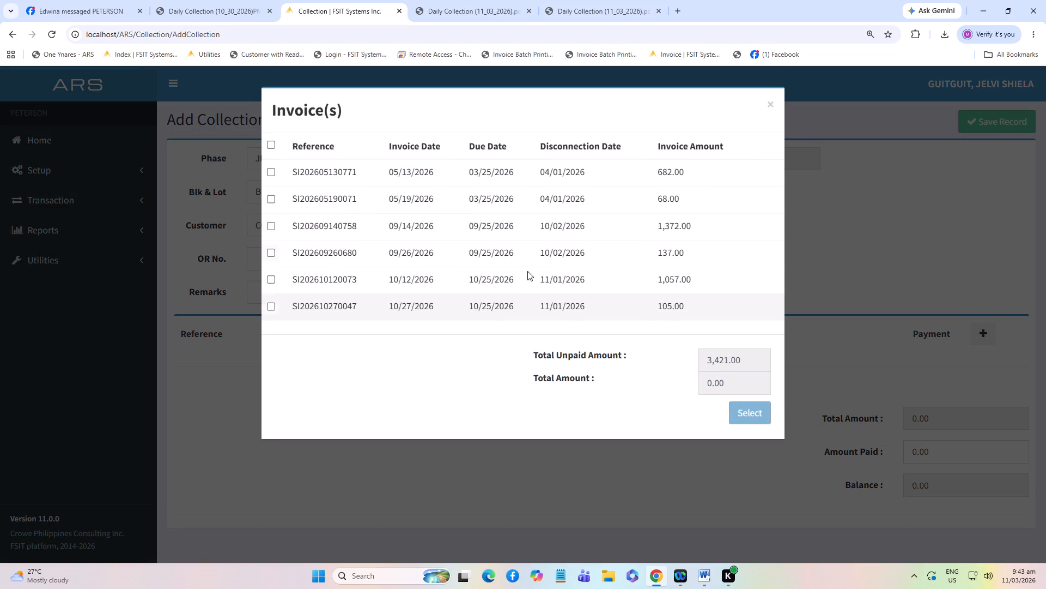
pyautogui.click(933, 236)
pyautogui.click(1000, 338)
pyautogui.click(991, 335)
pyautogui.scroll(2, 239, 254)
pyautogui.click(272, 225)
pyautogui.click(273, 251)
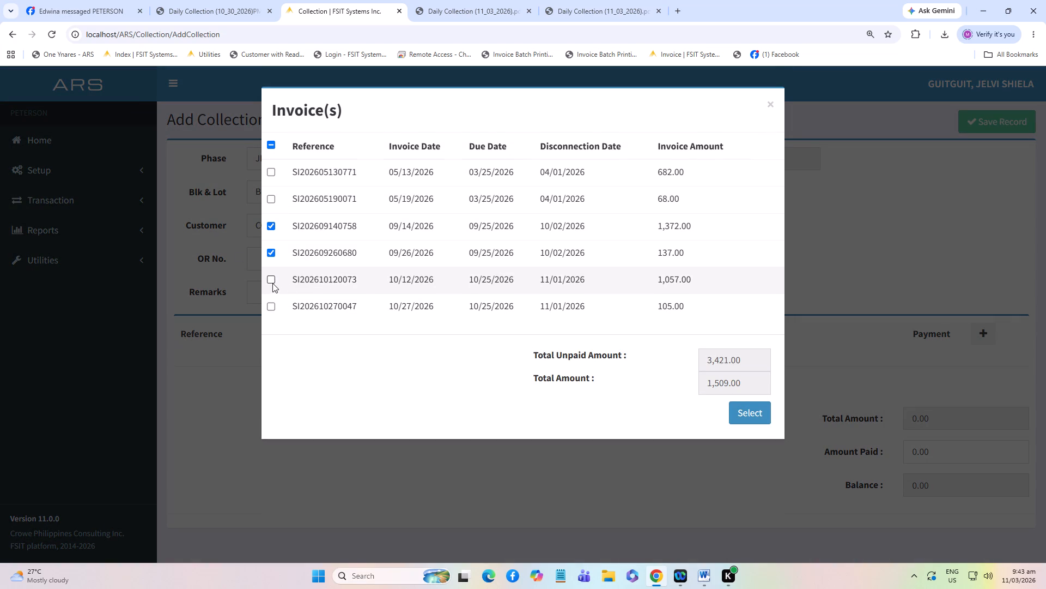
pyautogui.click(270, 281)
pyautogui.click(271, 305)
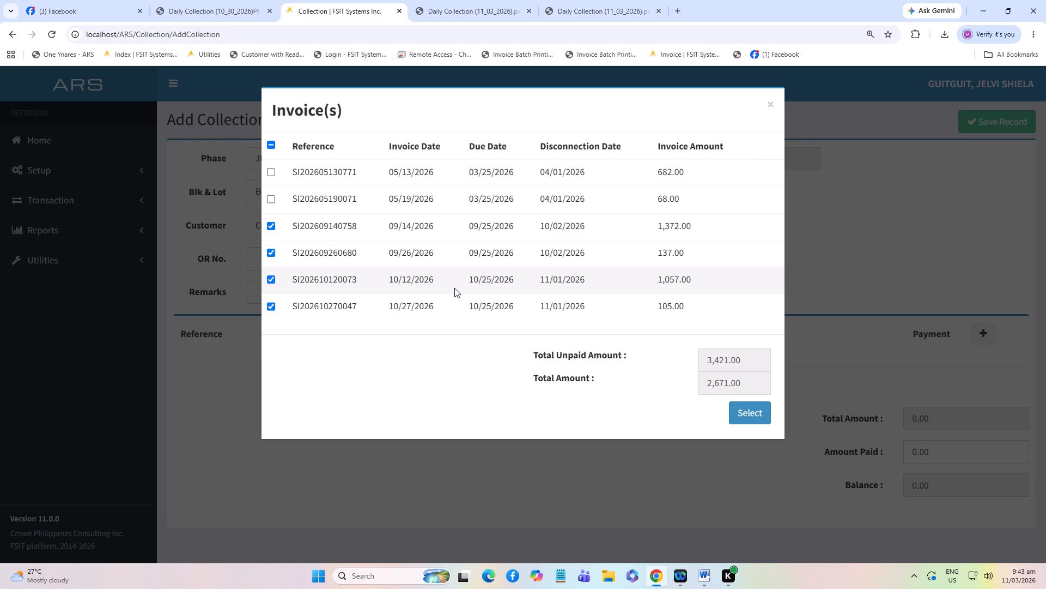
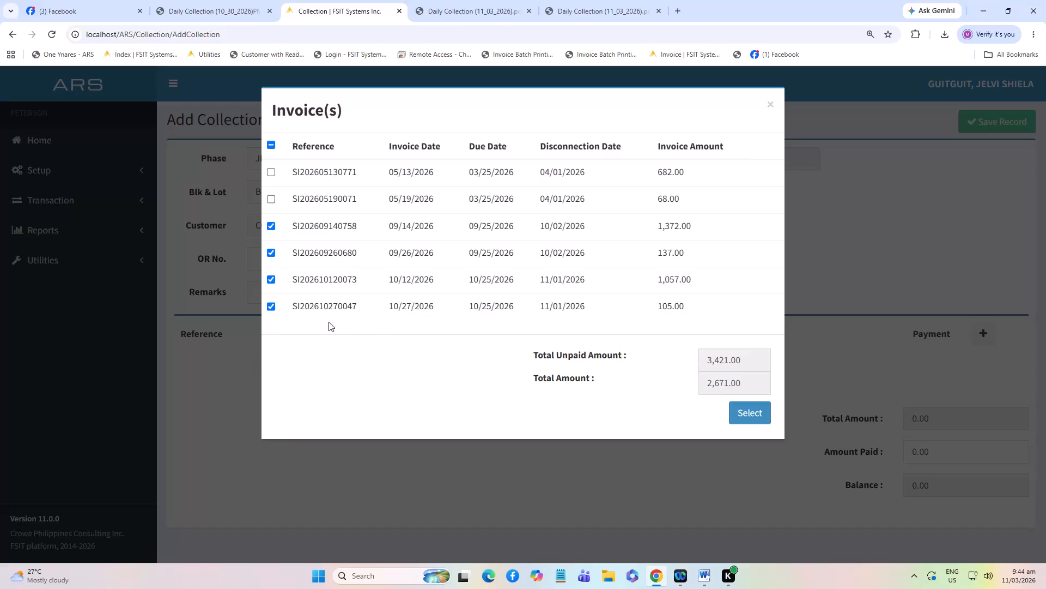
# Unmark the invoices dated 10/12/2026 and 10/27/2026, keeping the two September invoices selected for payment.
pyautogui.click(273, 299)
pyautogui.moveTo(271, 275); pyautogui.dragTo(271, 281)
pyautogui.click(267, 308)
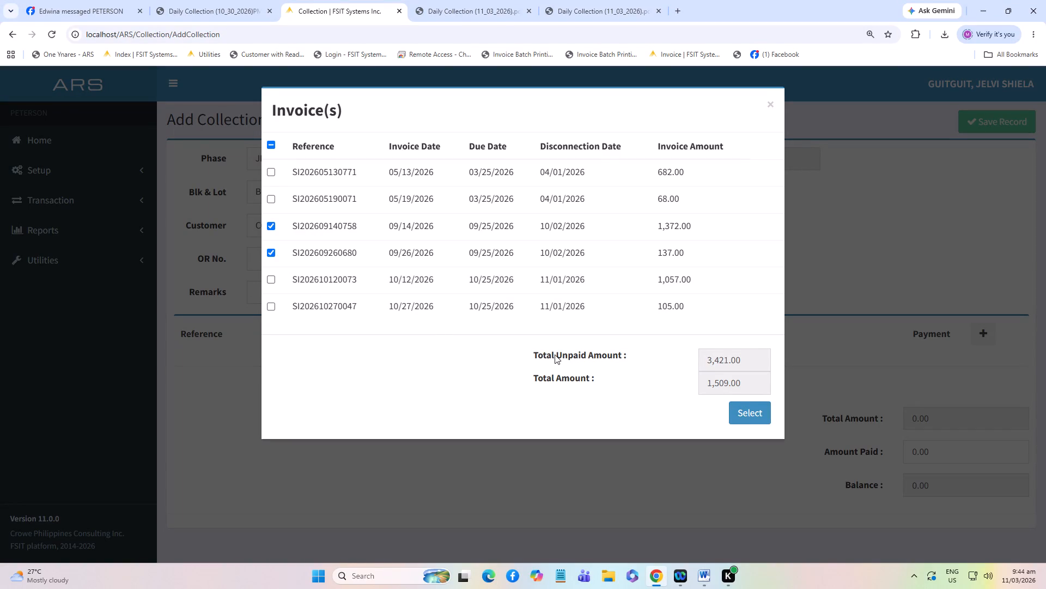
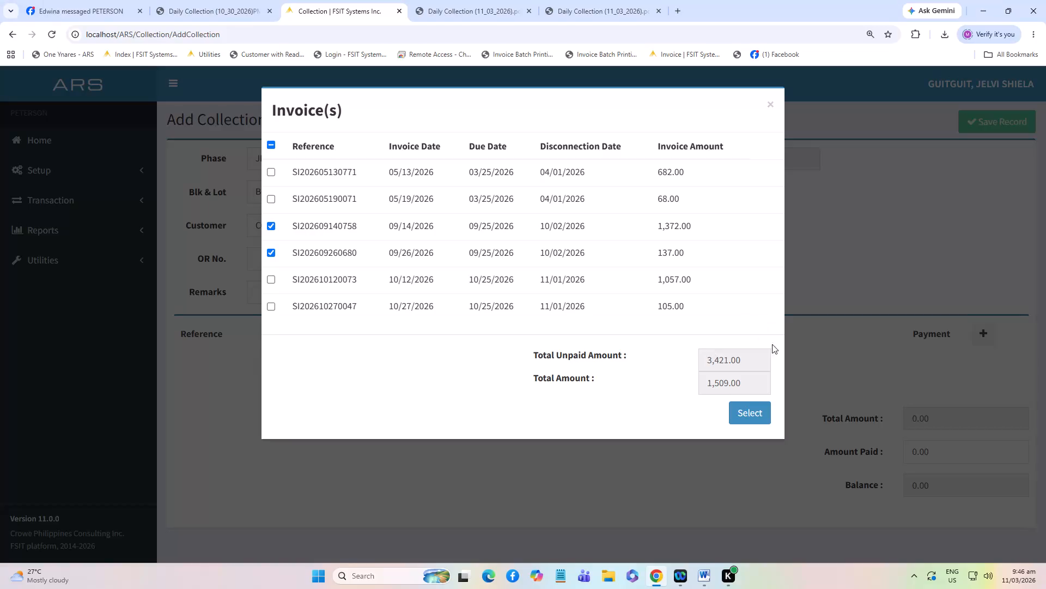
pyautogui.click(751, 411)
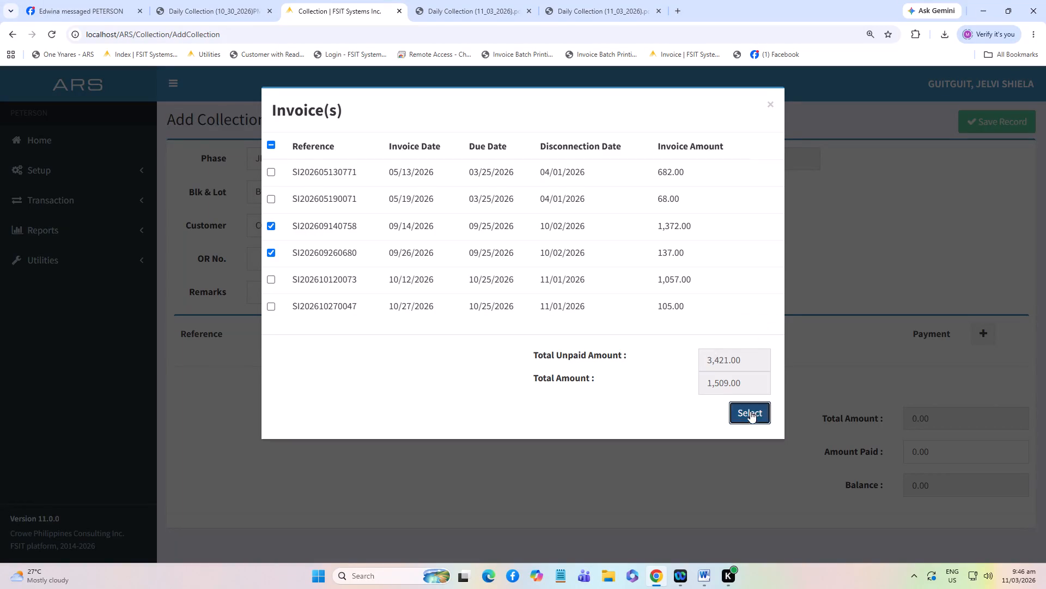
pyautogui.click(317, 255)
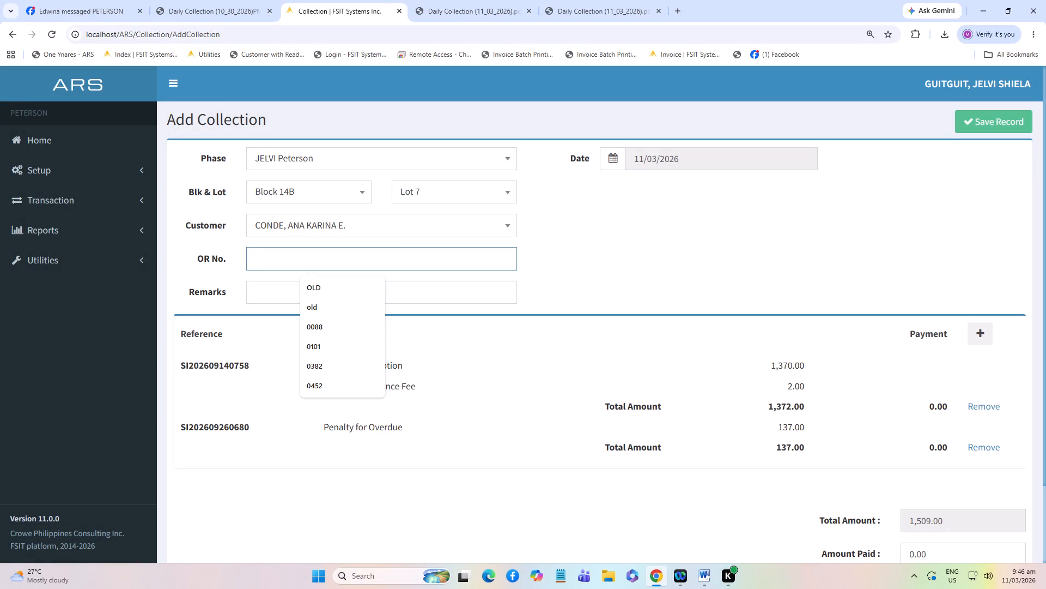
pyautogui.write('0630-')
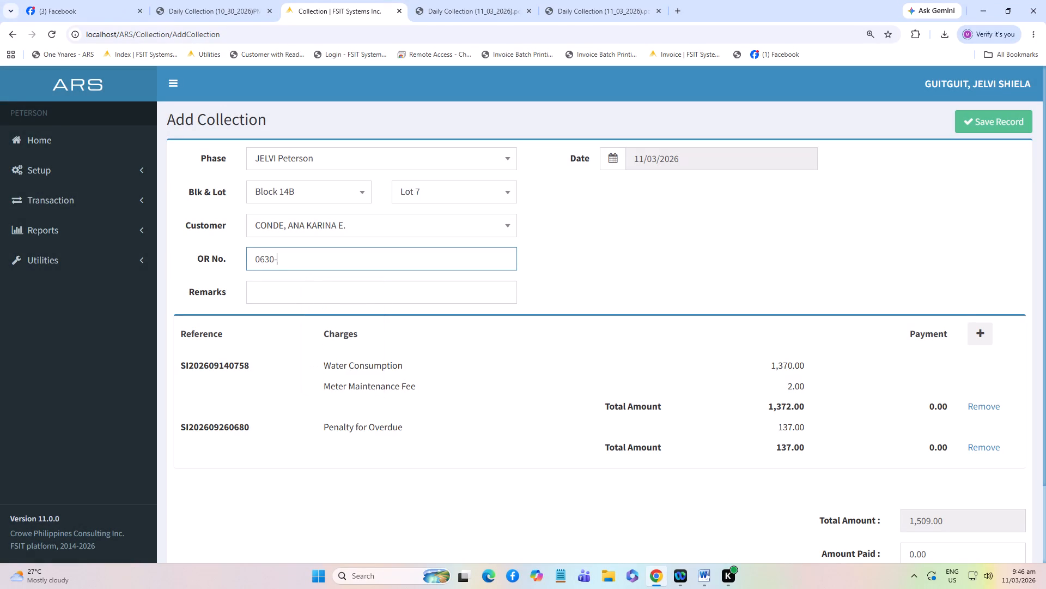
pyautogui.press('p')
# Set the amount paid to 1509 and save the collection record.
pyautogui.scroll(-7, 955, 461)
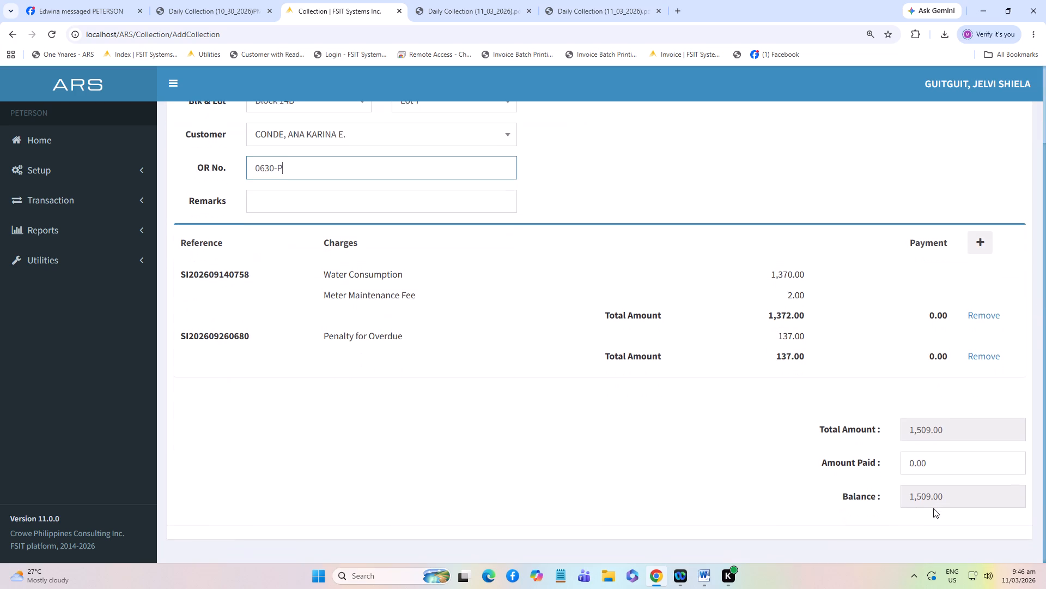
pyautogui.scroll(-2, 933, 508)
pyautogui.moveTo(954, 460); pyautogui.dragTo(831, 467)
pyautogui.write('1509')
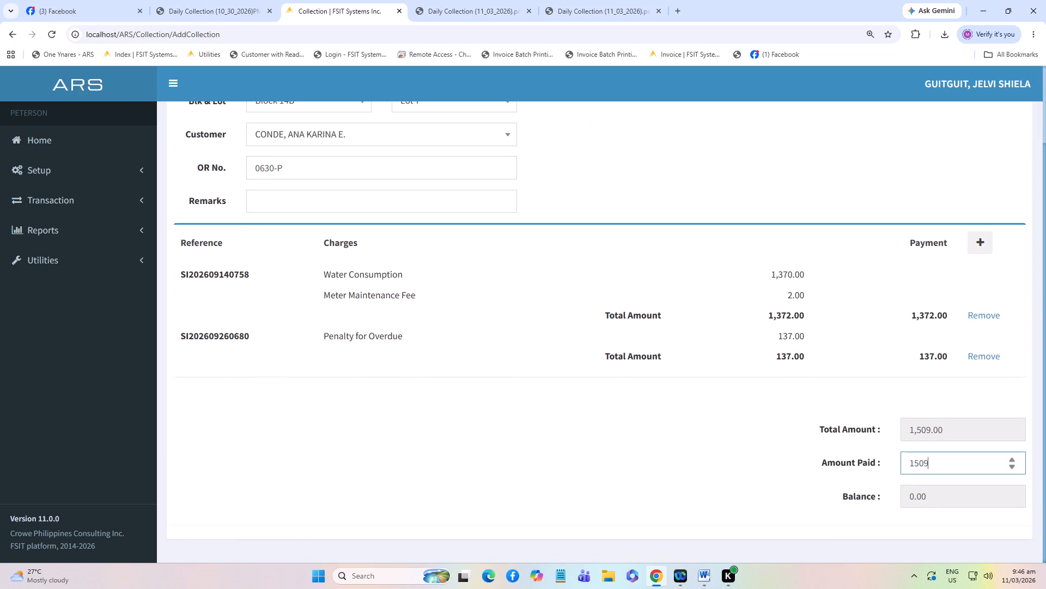
pyautogui.scroll(9, 953, 375)
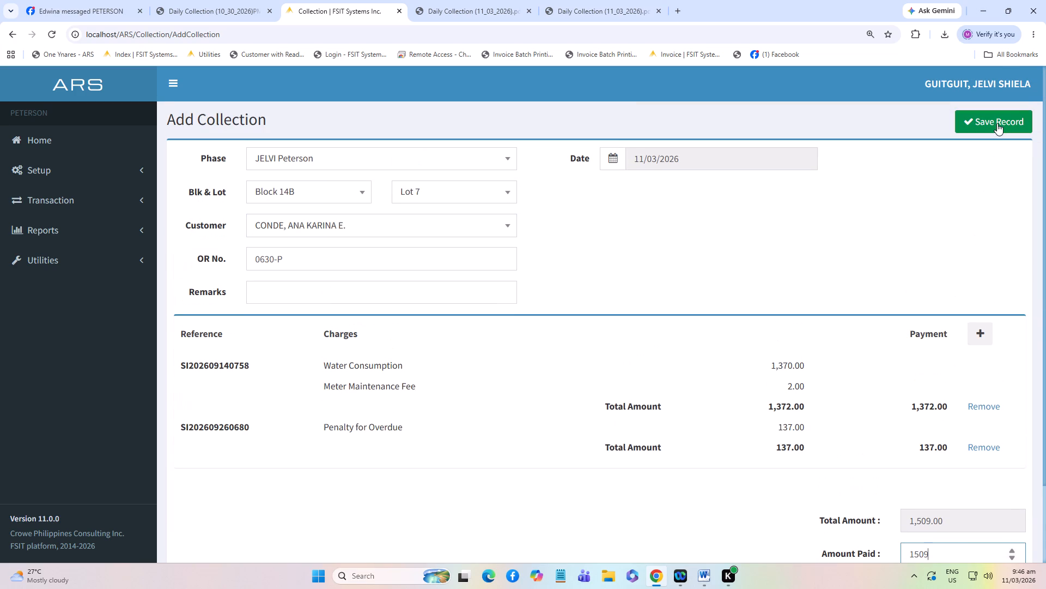
pyautogui.click(997, 123)
pyautogui.click(614, 101)
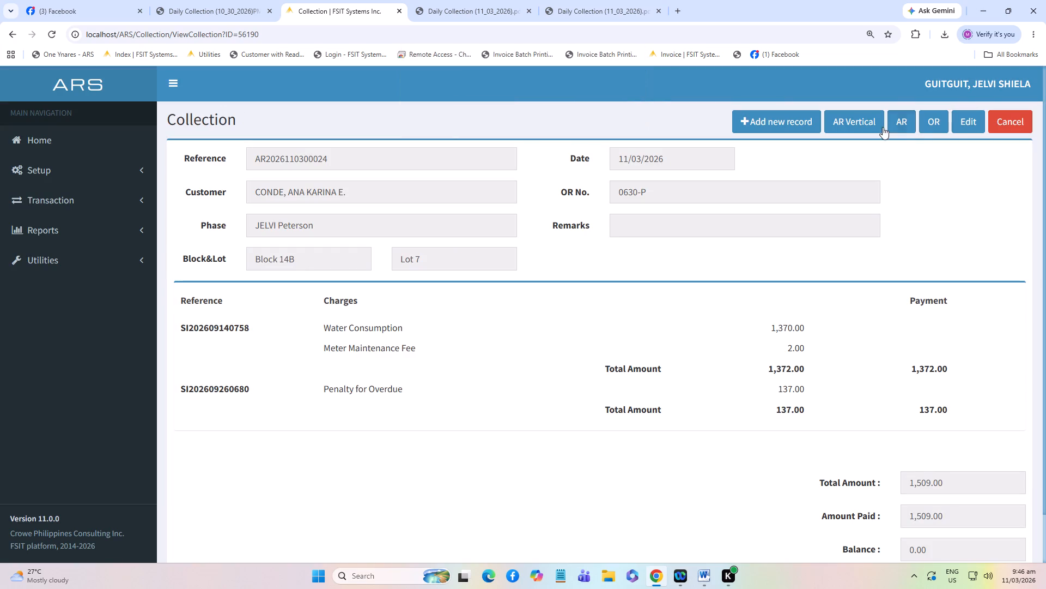
# Generate the vertical acknowledgement receipt for the saved collection and open the downloaded PDF.
pyautogui.click(861, 118)
pyautogui.click(832, 65)
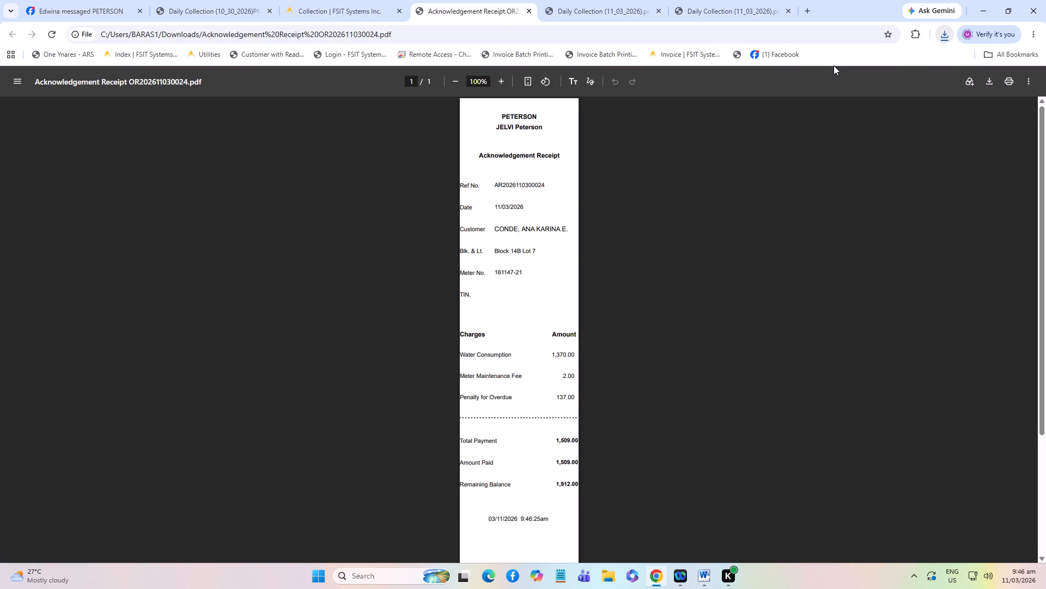
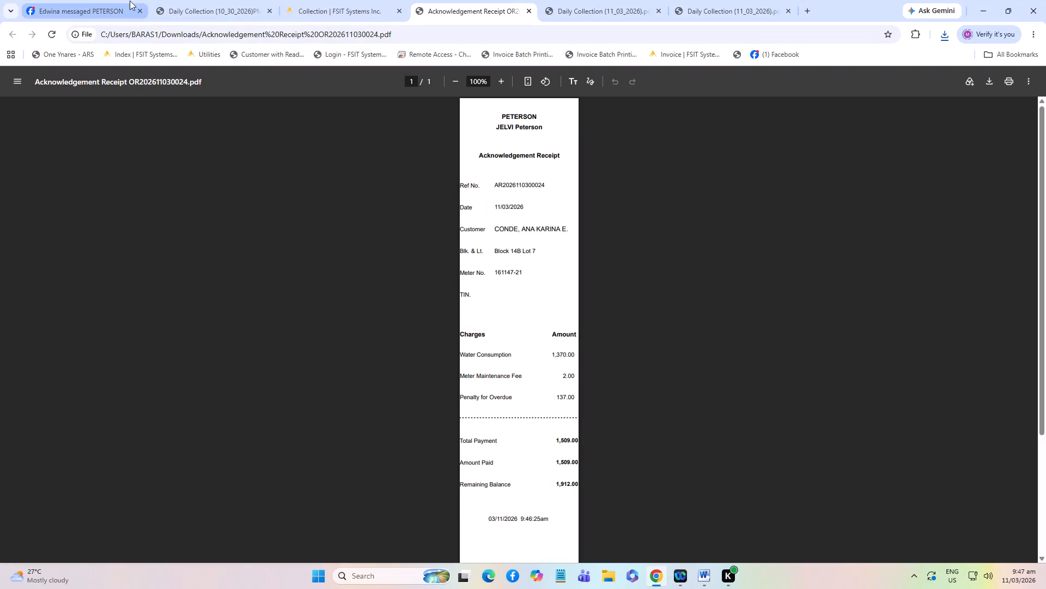
# Reply "okay po maam" in the PETERSON chat on Facebook and close both open chat windows.
pyautogui.moveTo(100, 10); pyautogui.dragTo(107, 10)
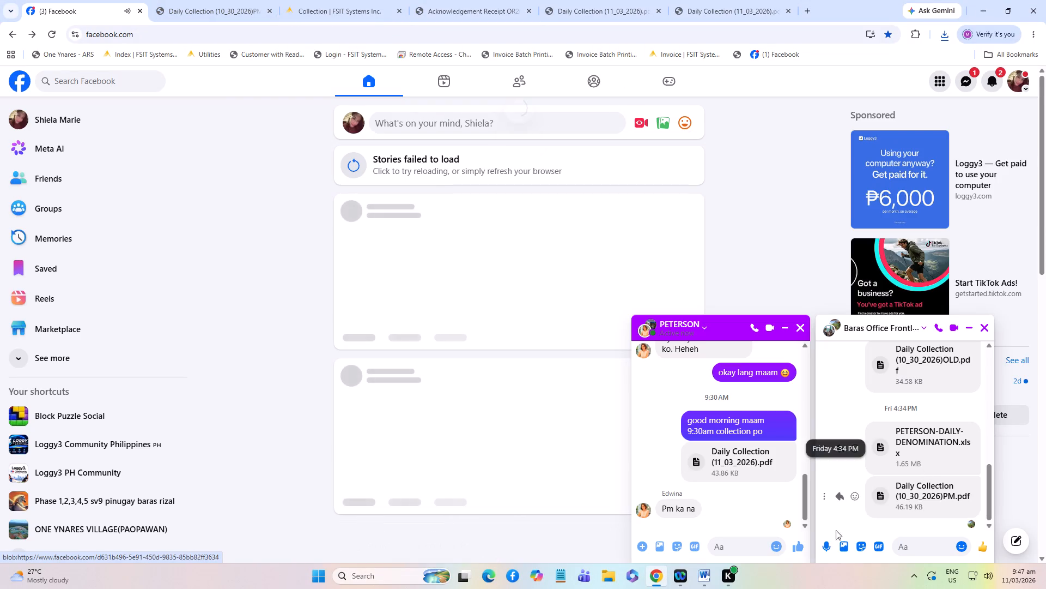
pyautogui.click(738, 542)
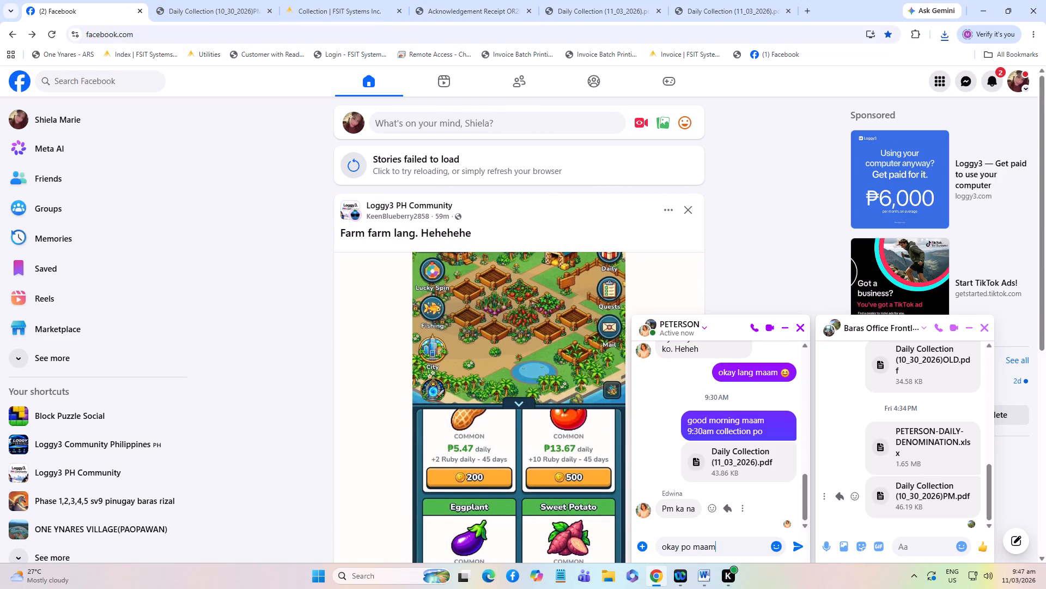
pyautogui.press('Return')
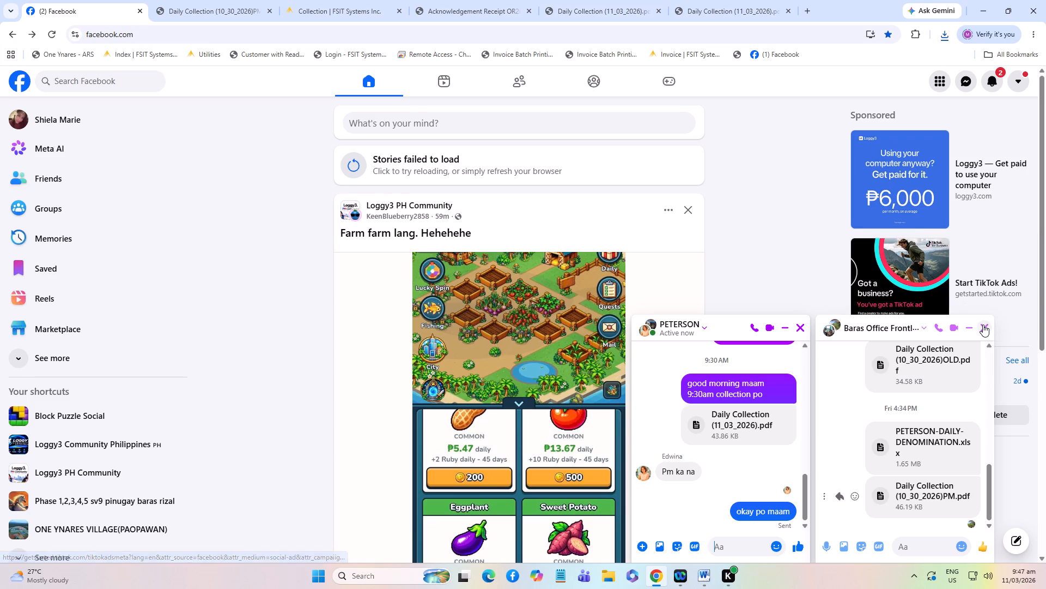
pyautogui.doubleClick(983, 324)
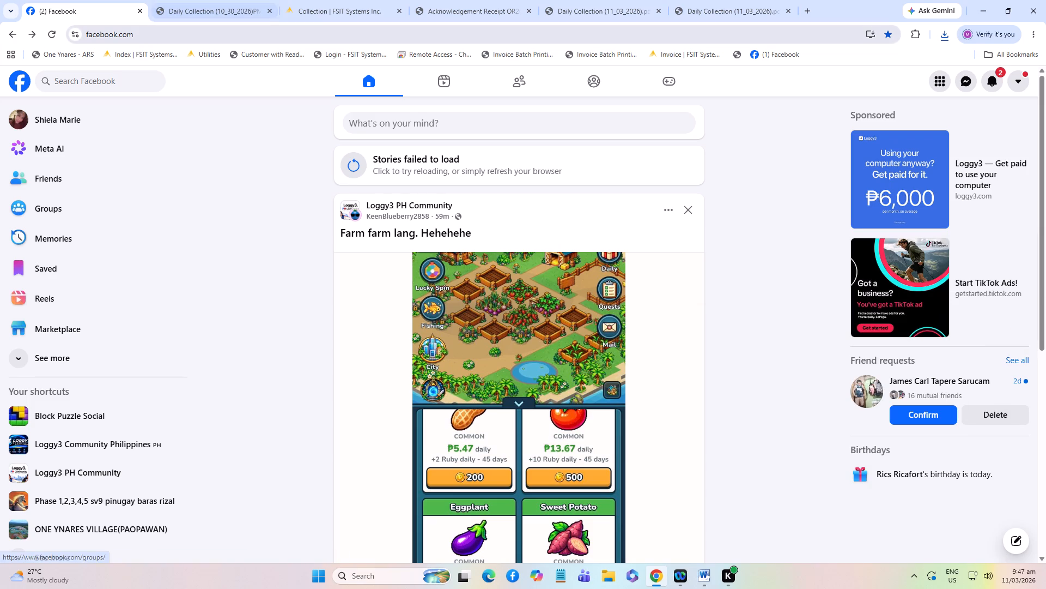
# Close the ARS collection, acknowledgement receipt and all daily collection report tabs, keeping only Facebook open.
pyautogui.click(219, 13)
pyautogui.click(374, 11)
pyautogui.click(397, 9)
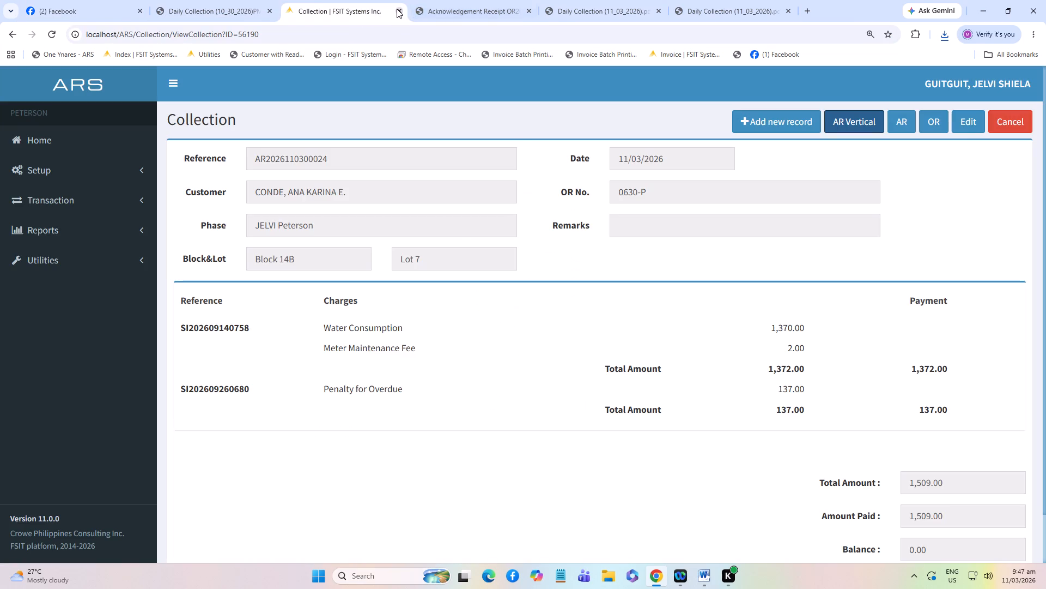
pyautogui.click(398, 10)
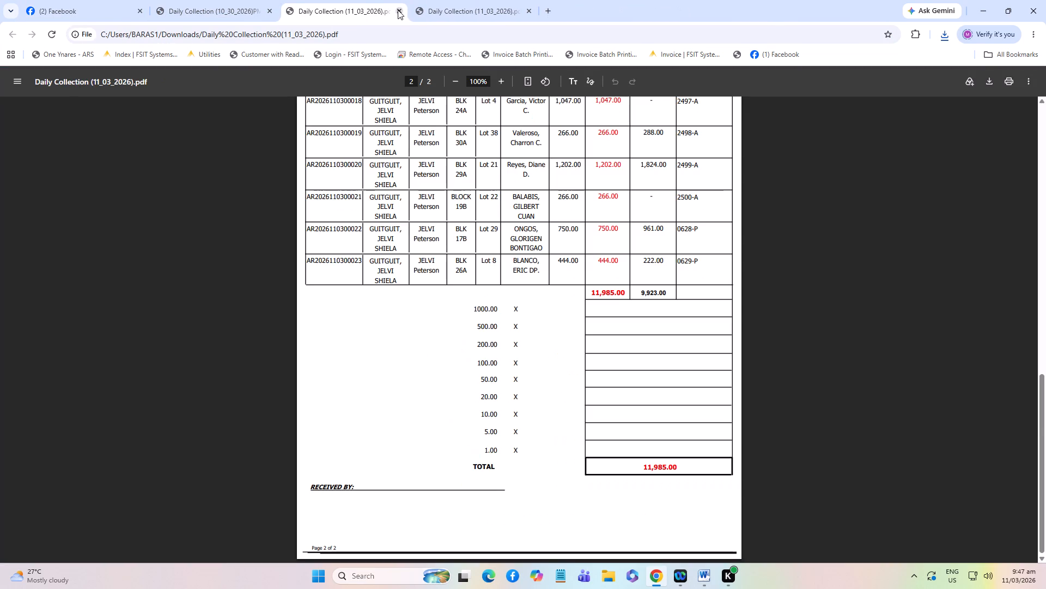
pyautogui.click(376, 10)
pyautogui.click(396, 10)
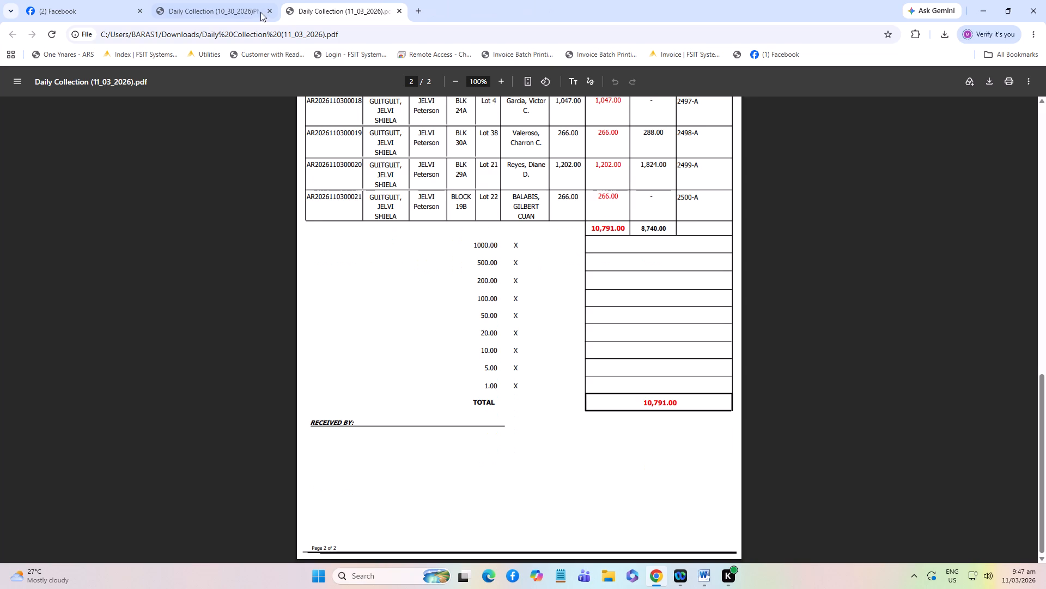
pyautogui.click(397, 10)
pyautogui.click(231, 9)
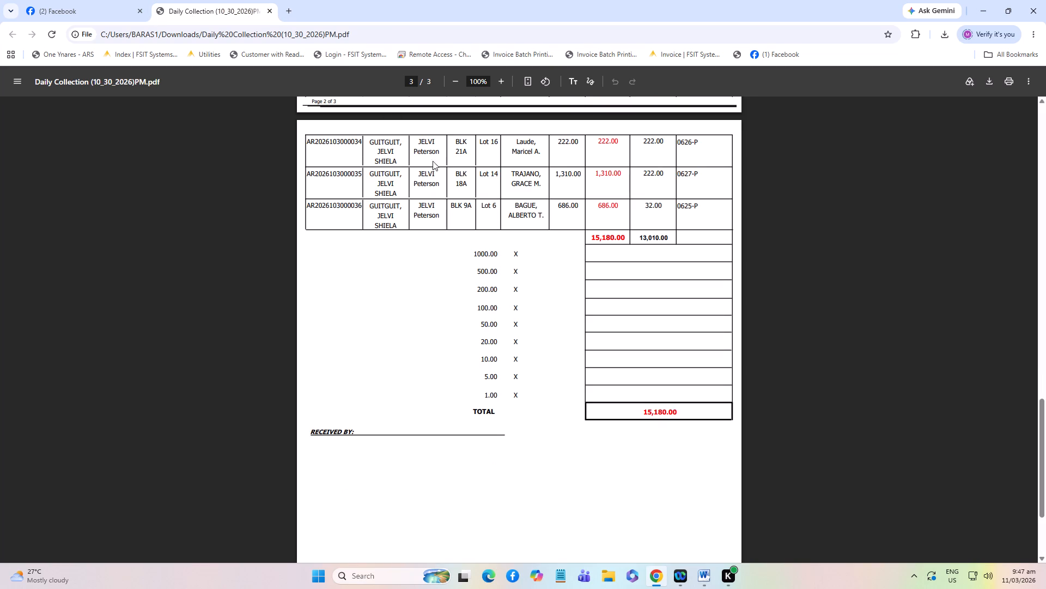
pyautogui.click(268, 10)
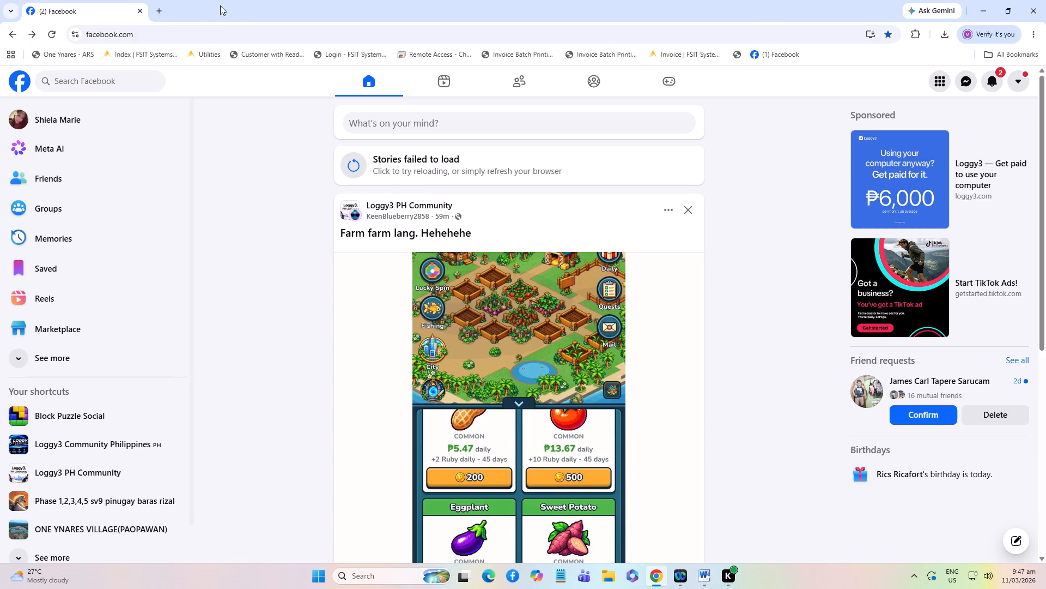
# Open ARS in a new browser tab and go to the Collections list.
pyautogui.click(160, 10)
pyautogui.click(131, 52)
pyautogui.click(94, 203)
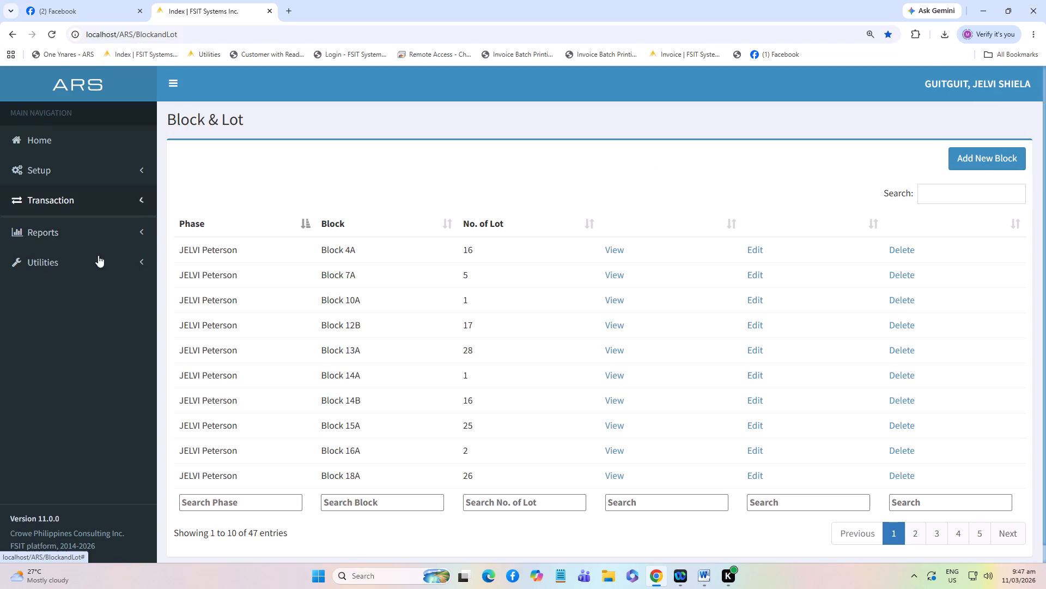
pyautogui.click(63, 265)
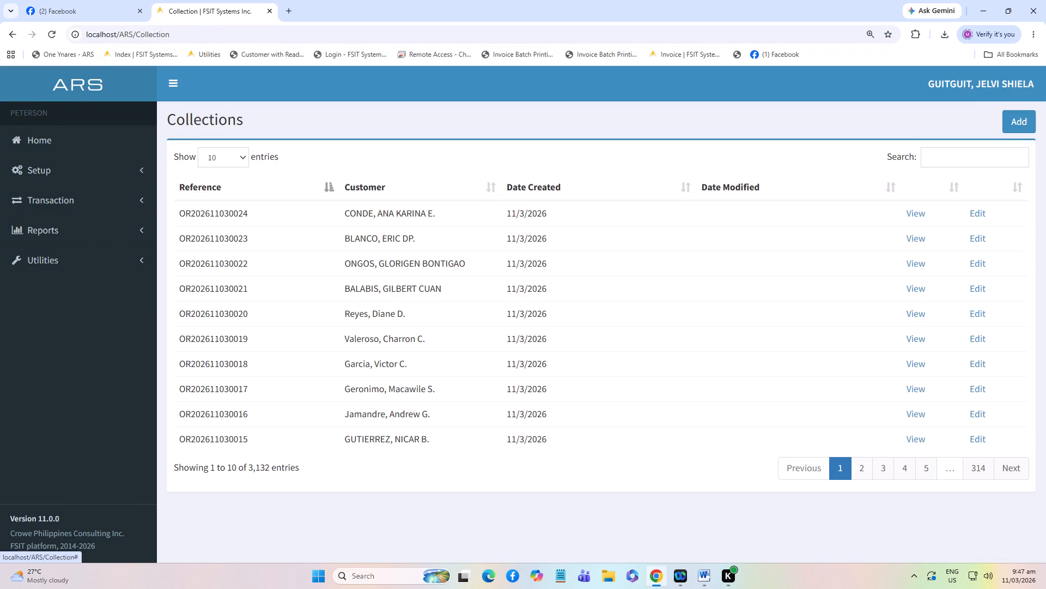
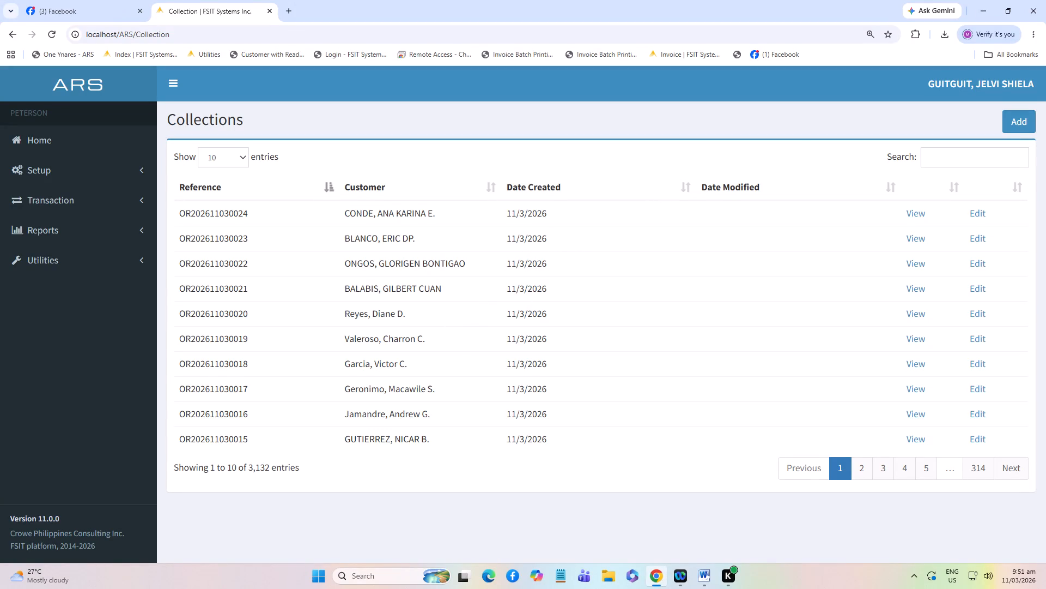
pyautogui.moveTo(387, 315); pyautogui.dragTo(400, 315)
pyautogui.moveTo(406, 289); pyautogui.dragTo(435, 287)
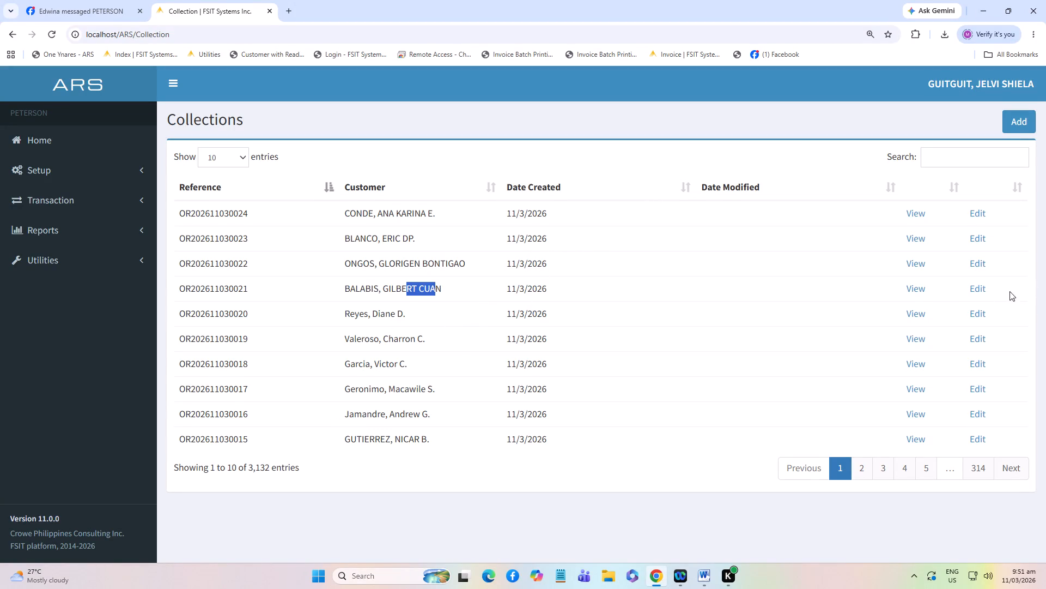
pyautogui.click(917, 289)
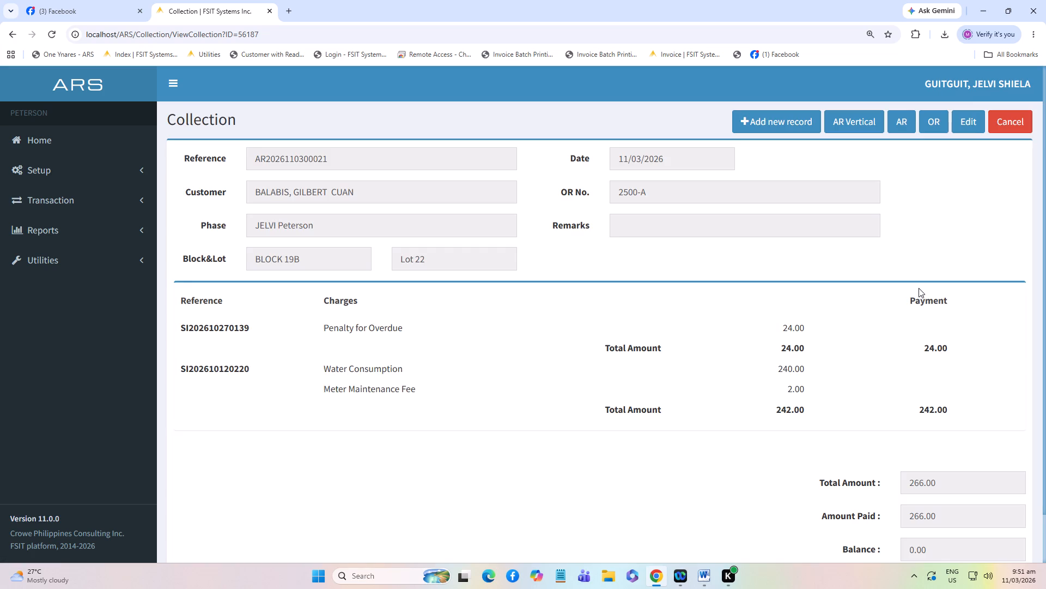
pyautogui.click(7, 32)
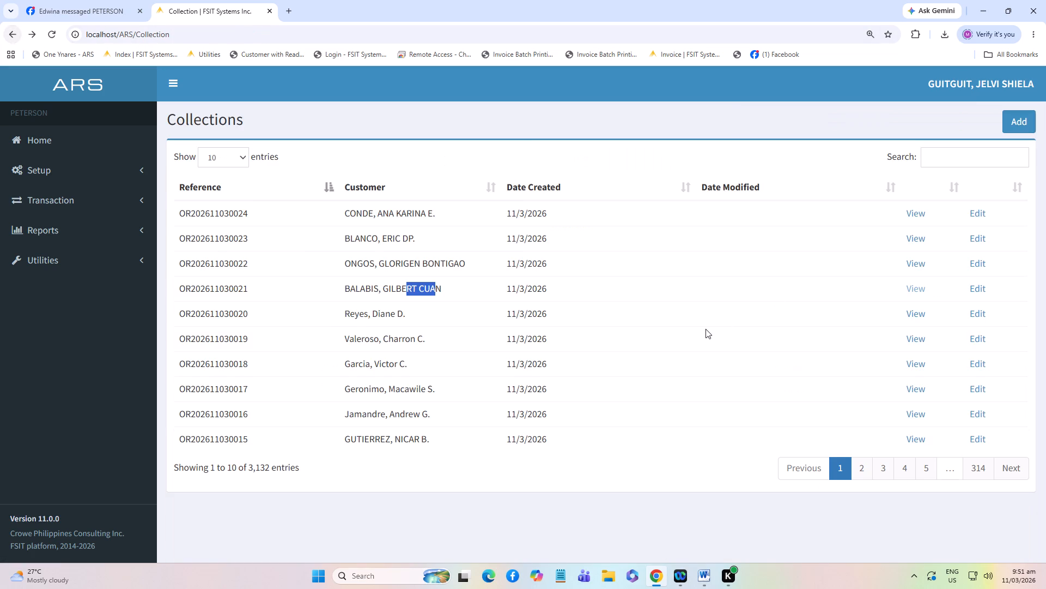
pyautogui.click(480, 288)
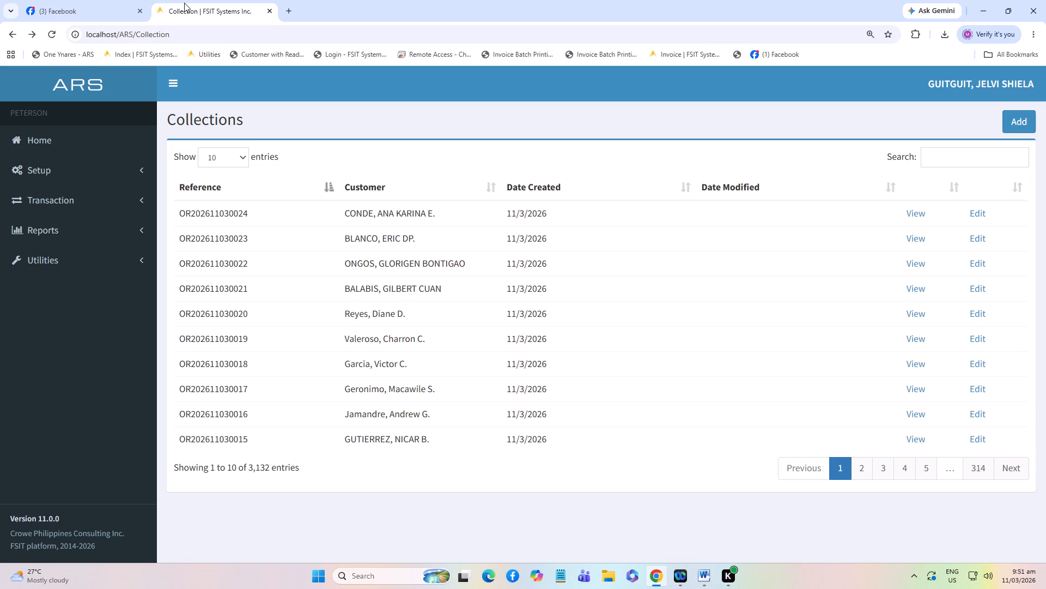
# Switch to Facebook, reply "cge po maam" in the PETERSON group chat, and close the chat window.
pyautogui.click(90, 11)
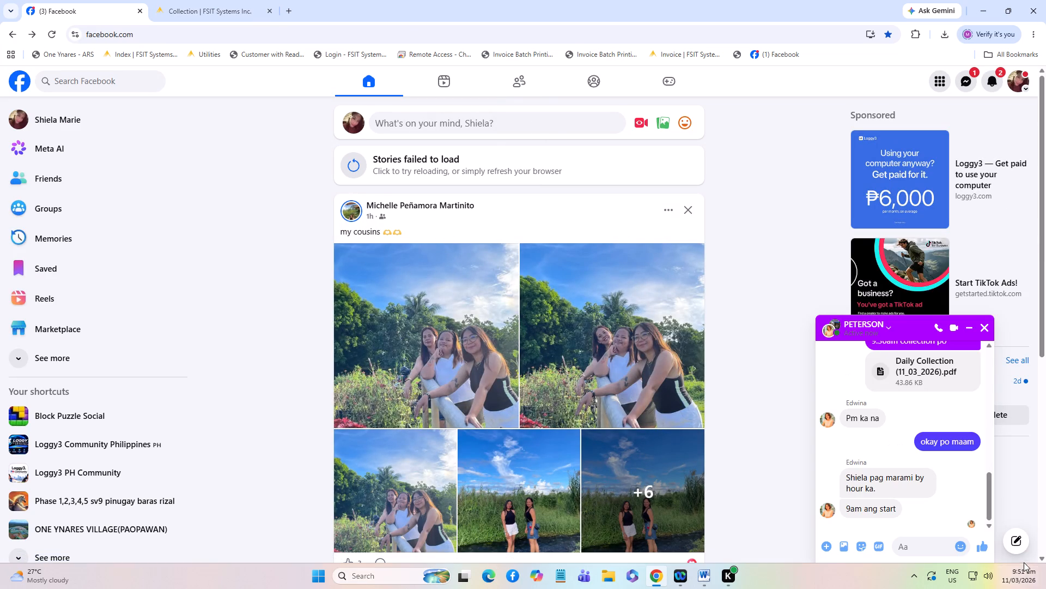
pyautogui.click(923, 546)
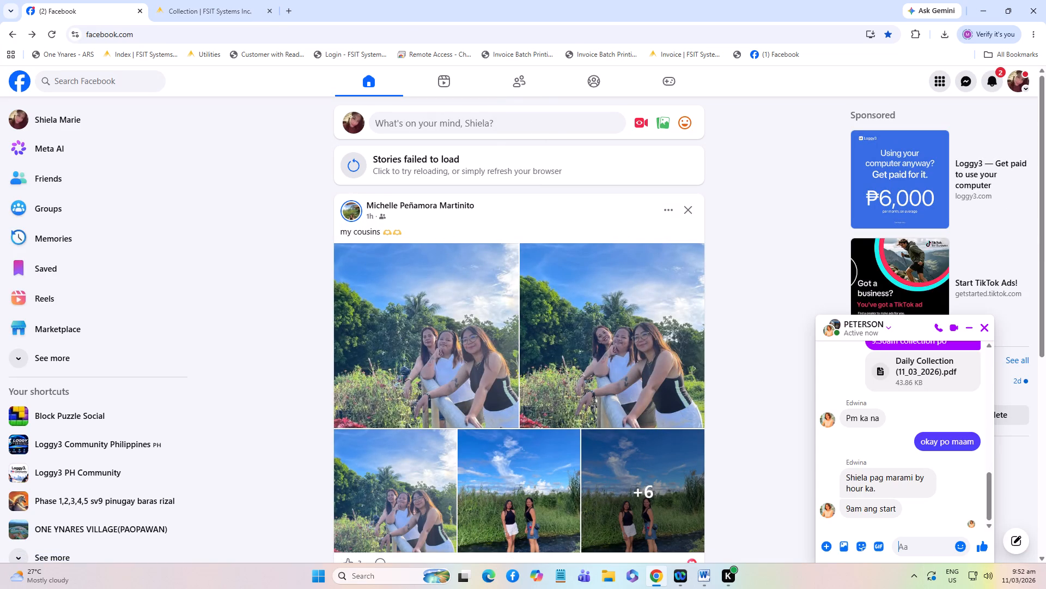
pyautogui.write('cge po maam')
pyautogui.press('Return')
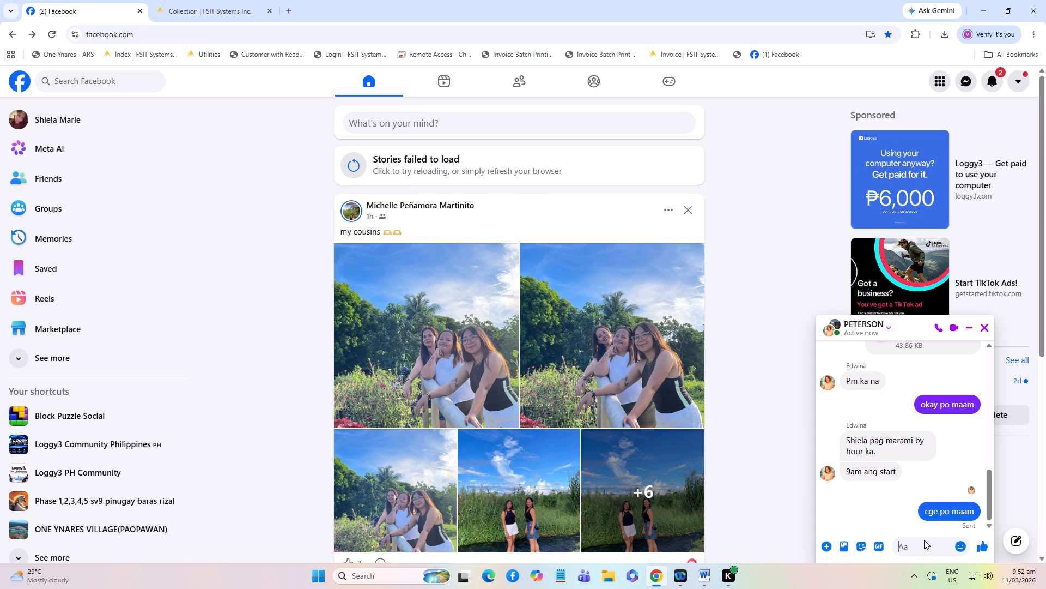
pyautogui.click(984, 330)
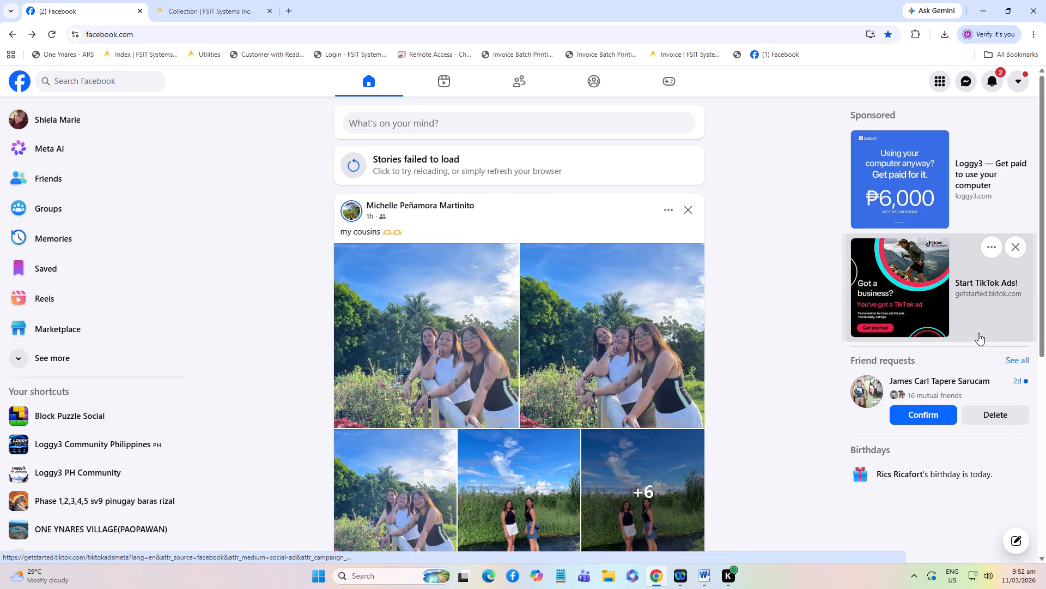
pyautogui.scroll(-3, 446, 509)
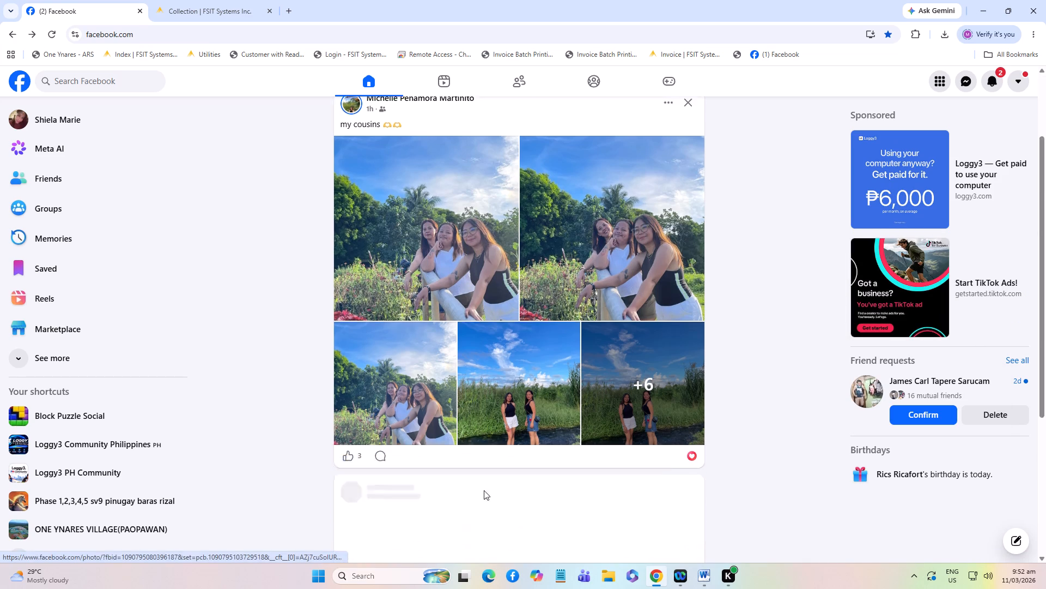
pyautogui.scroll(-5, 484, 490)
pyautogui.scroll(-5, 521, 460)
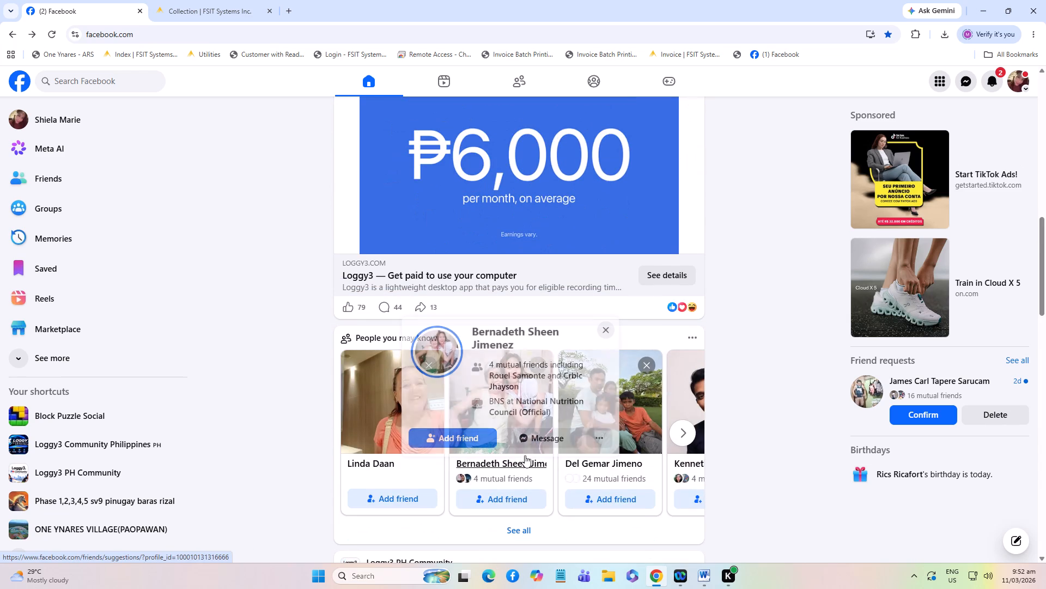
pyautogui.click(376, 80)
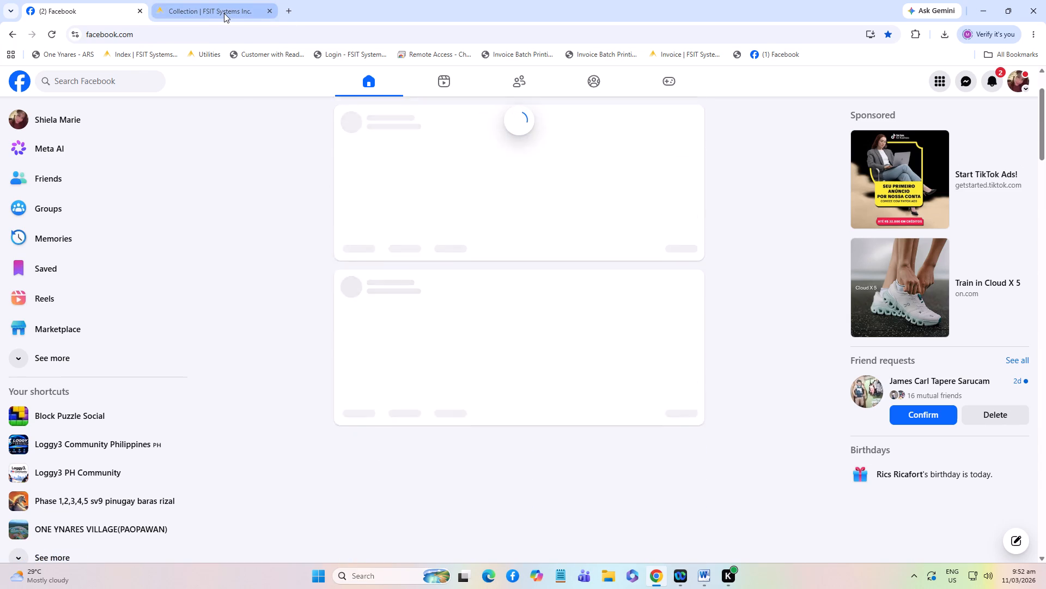